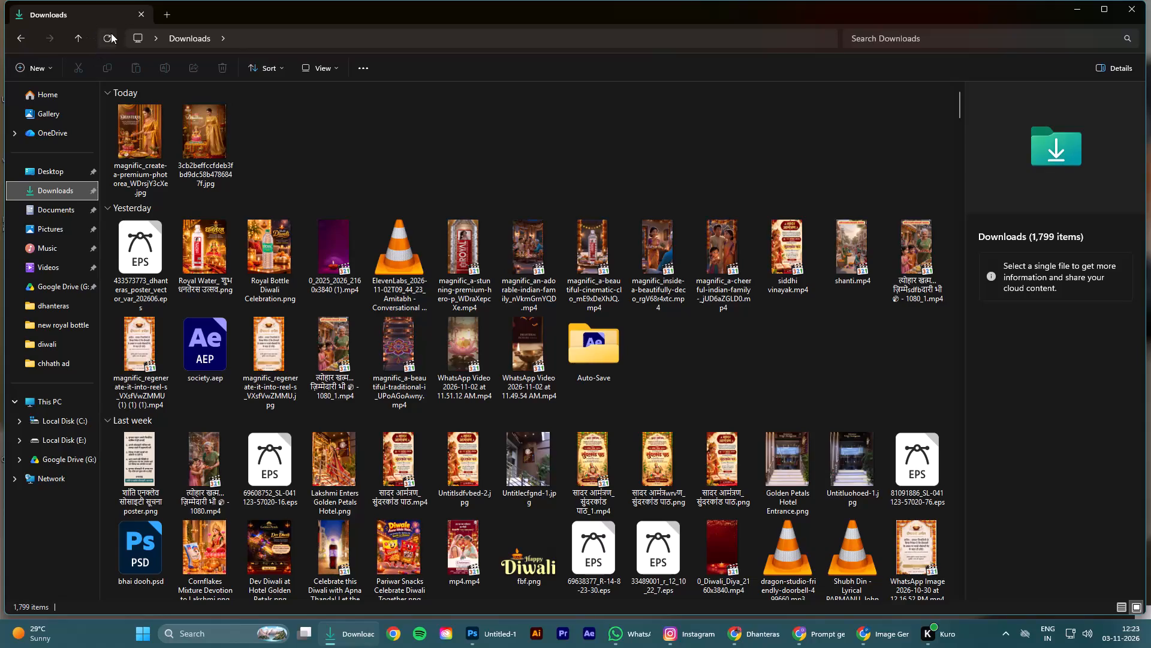
Place the newest Downloads image, magnific_create-a-premium-photorea_WDrsjY3cXe.jpg, into the open Photoshop document Untitled-1.
left_click(106, 35)
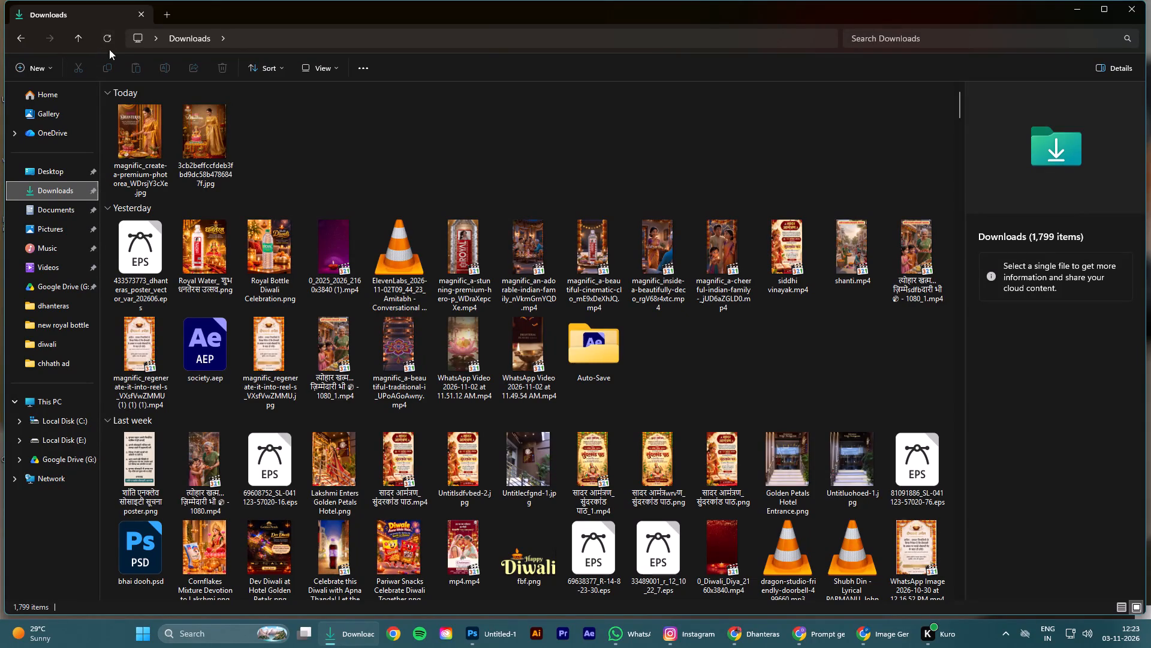
left_click(110, 41)
left_click(145, 127)
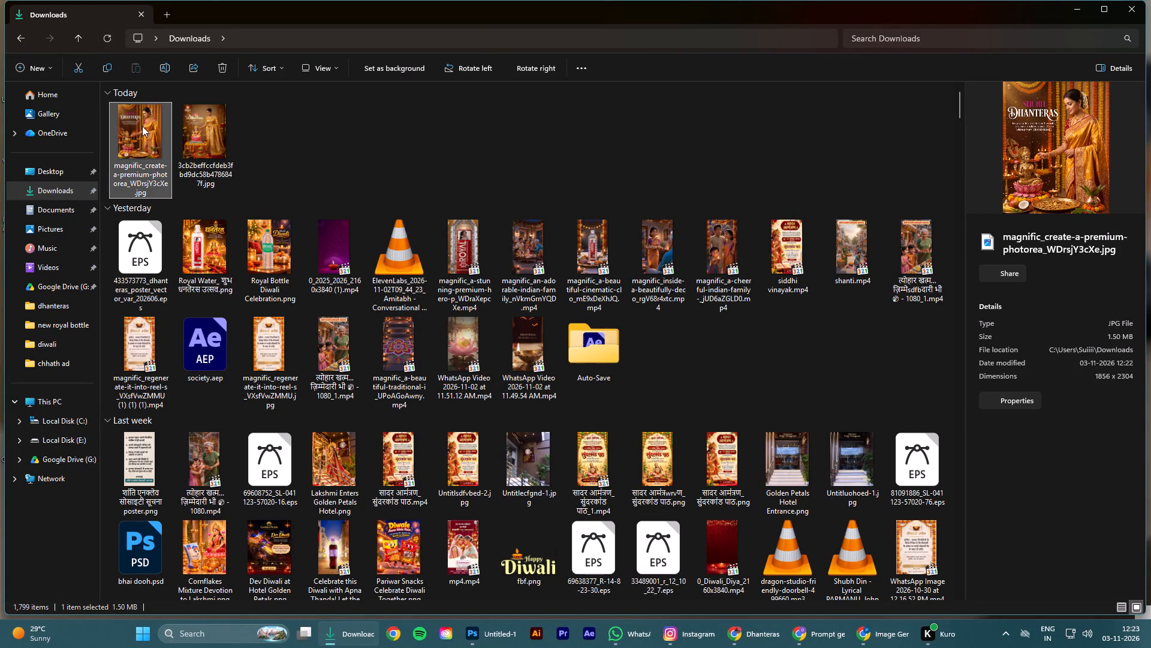
left_click_drag(142, 126, 493, 624)
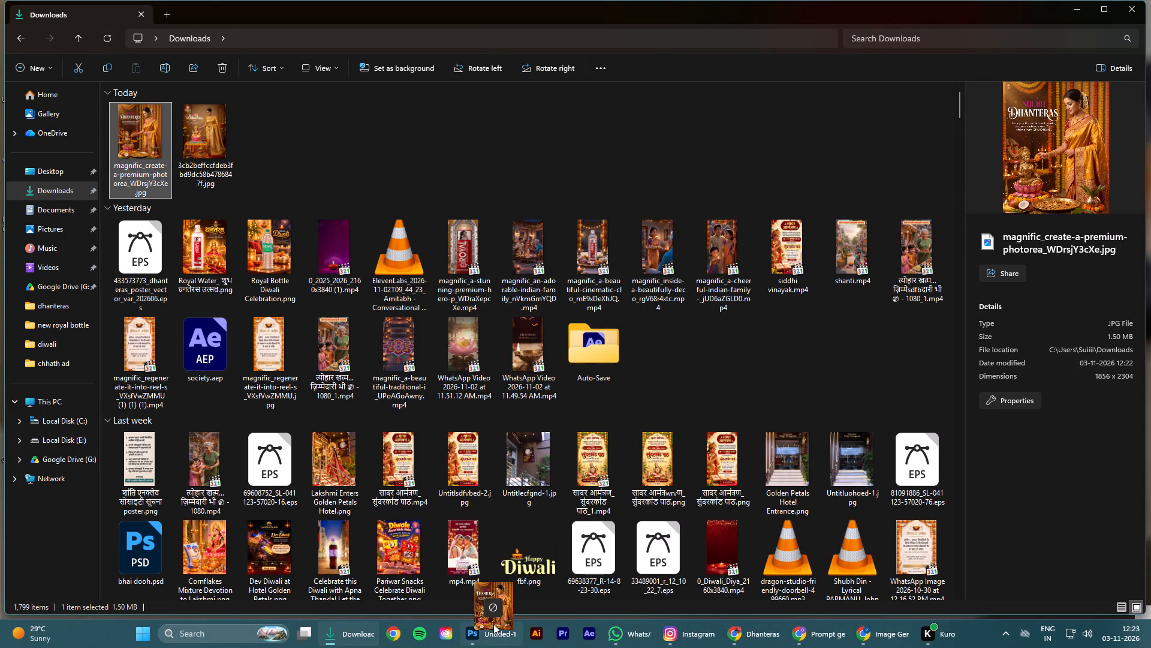
left_click_drag(493, 624, 556, 405)
left_click(728, 26)
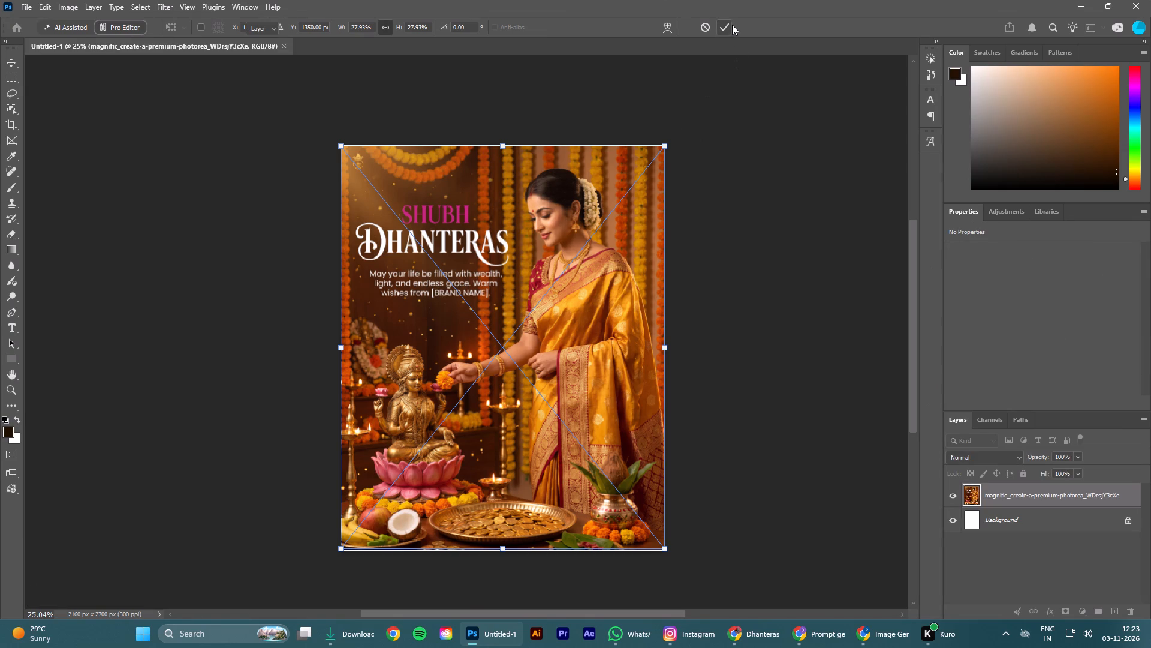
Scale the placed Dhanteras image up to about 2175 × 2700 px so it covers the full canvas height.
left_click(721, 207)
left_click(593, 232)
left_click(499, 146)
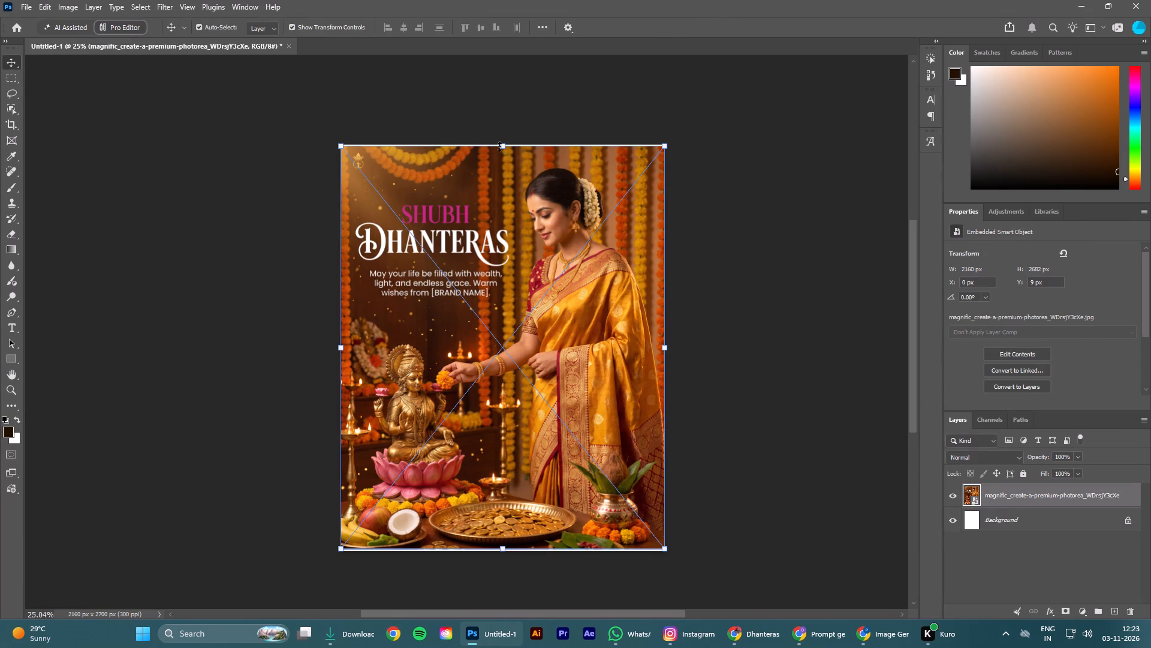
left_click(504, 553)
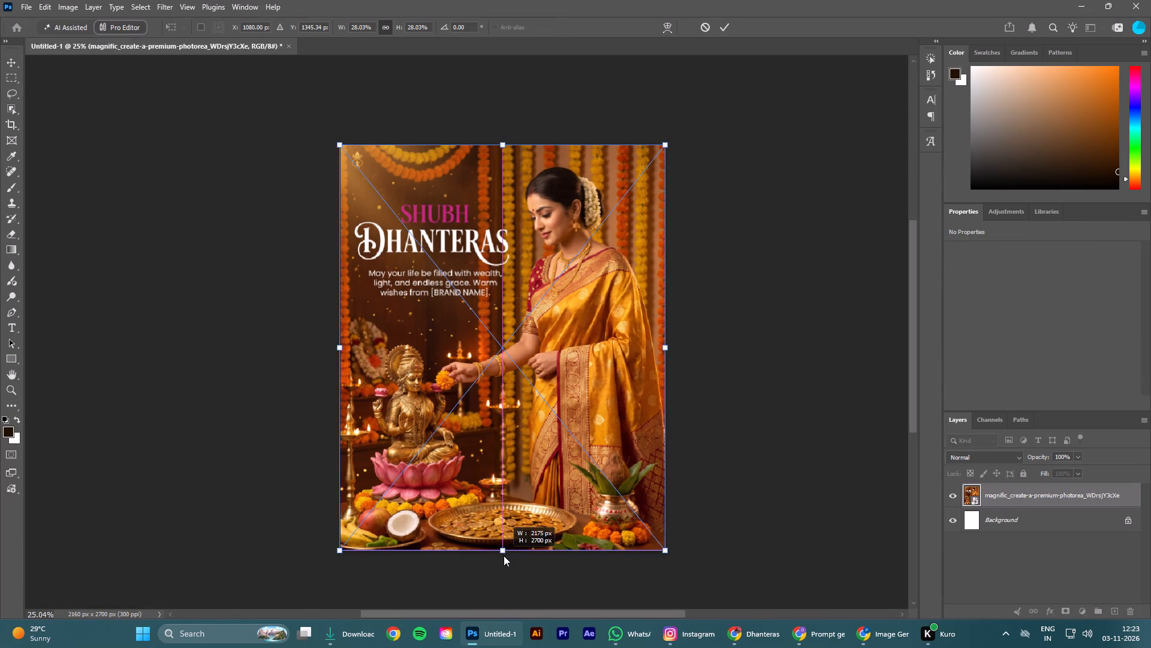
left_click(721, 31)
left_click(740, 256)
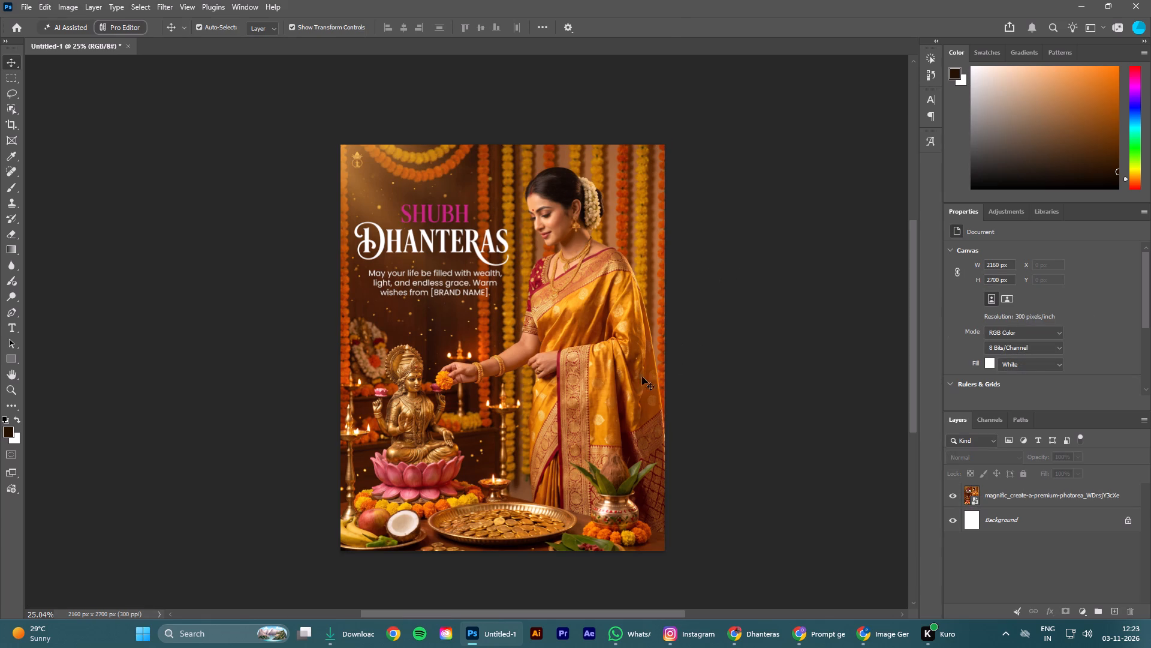
Scale the Dhanteras image down to 25%, about 1933 × 2400 px, leaving a white margin on all four sides.
left_click(566, 377)
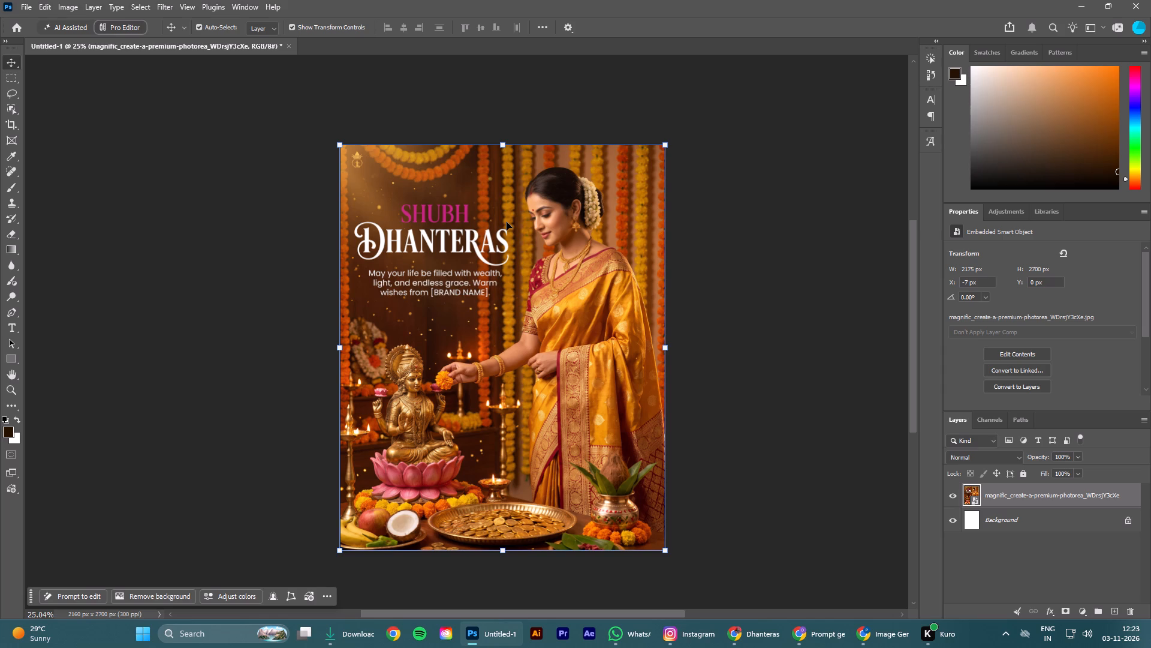
left_click_drag(504, 148, 501, 174)
left_click_drag(499, 552, 506, 527)
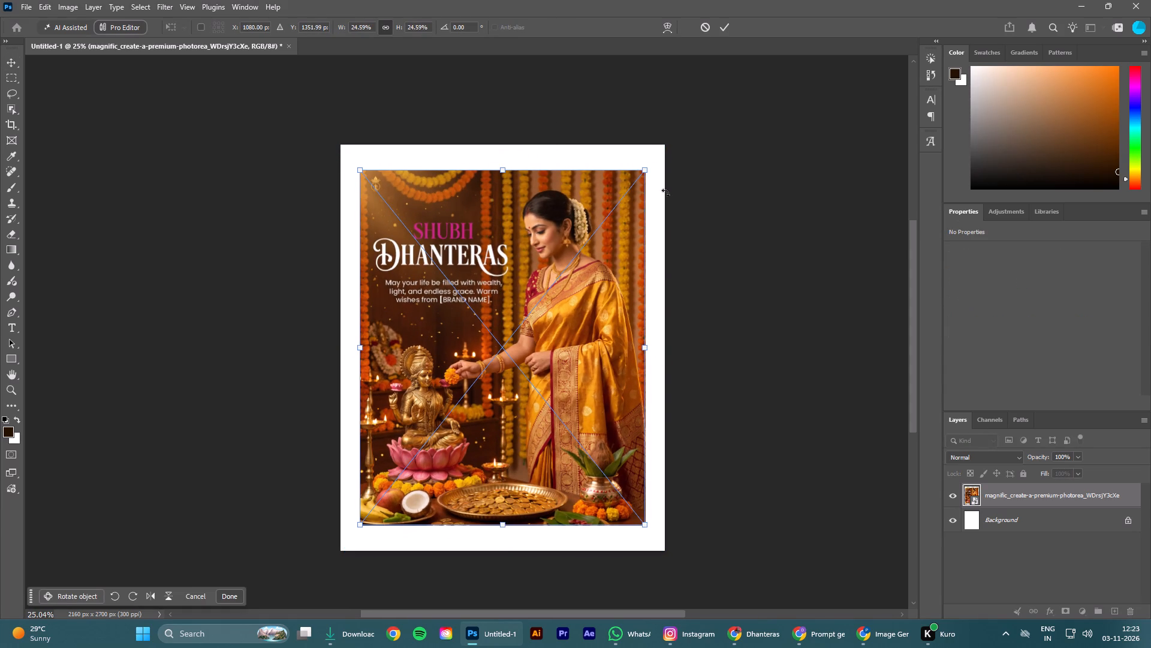
left_click_drag(647, 167, 676, 152)
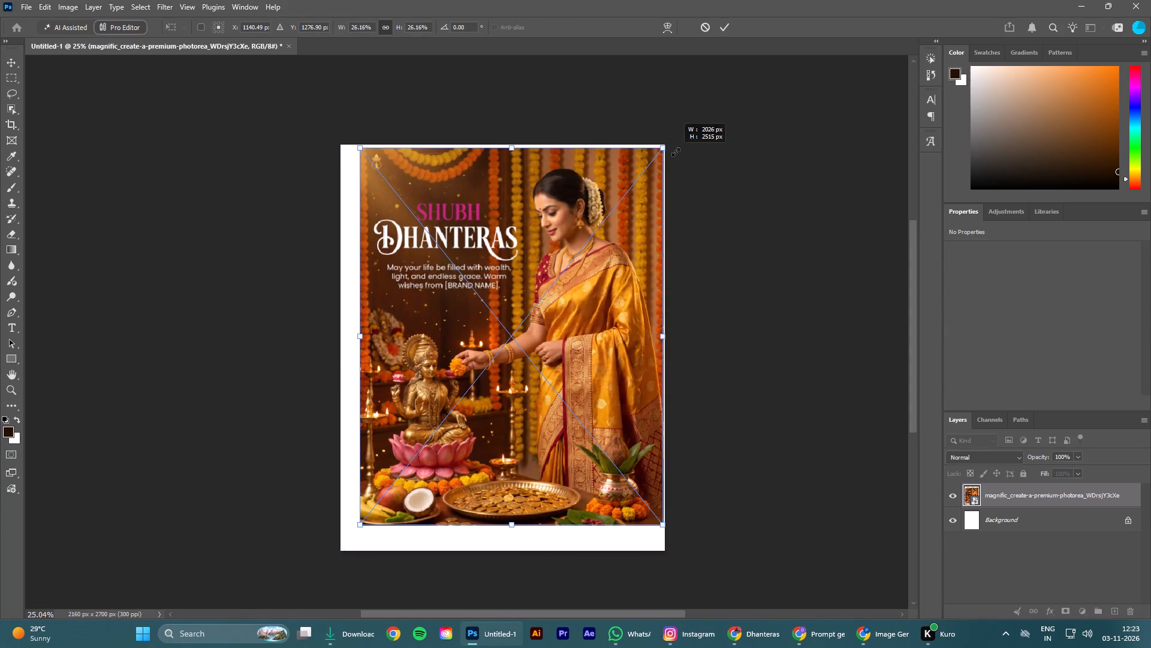
left_click_drag(676, 152, 678, 151)
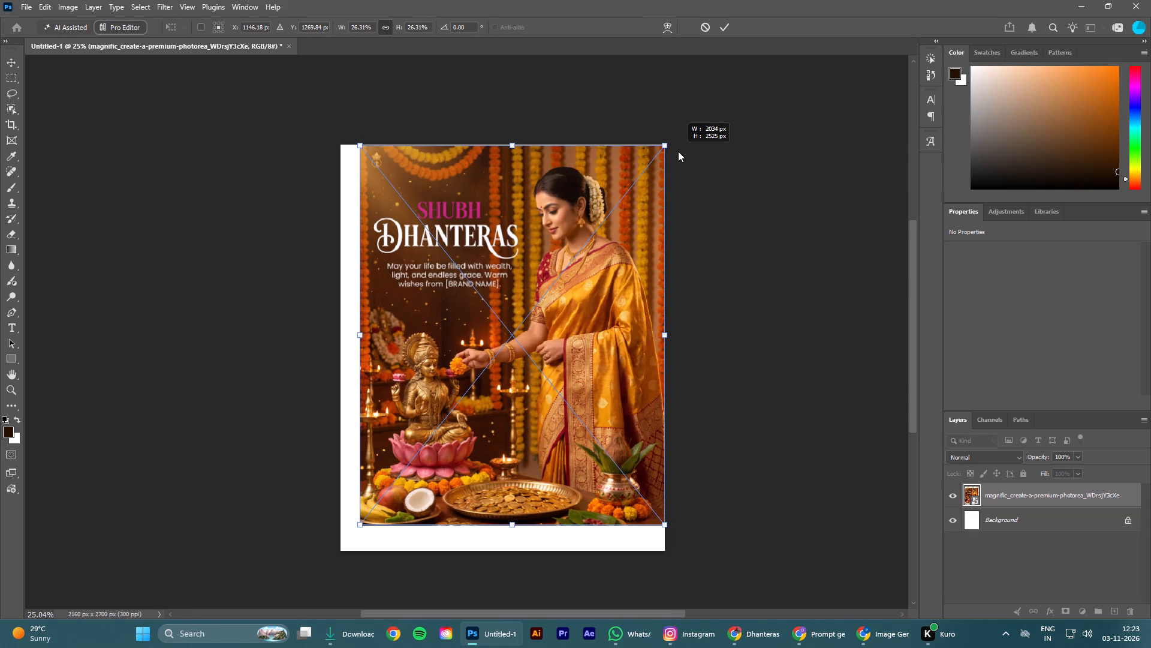
left_click_drag(678, 151, 656, 164)
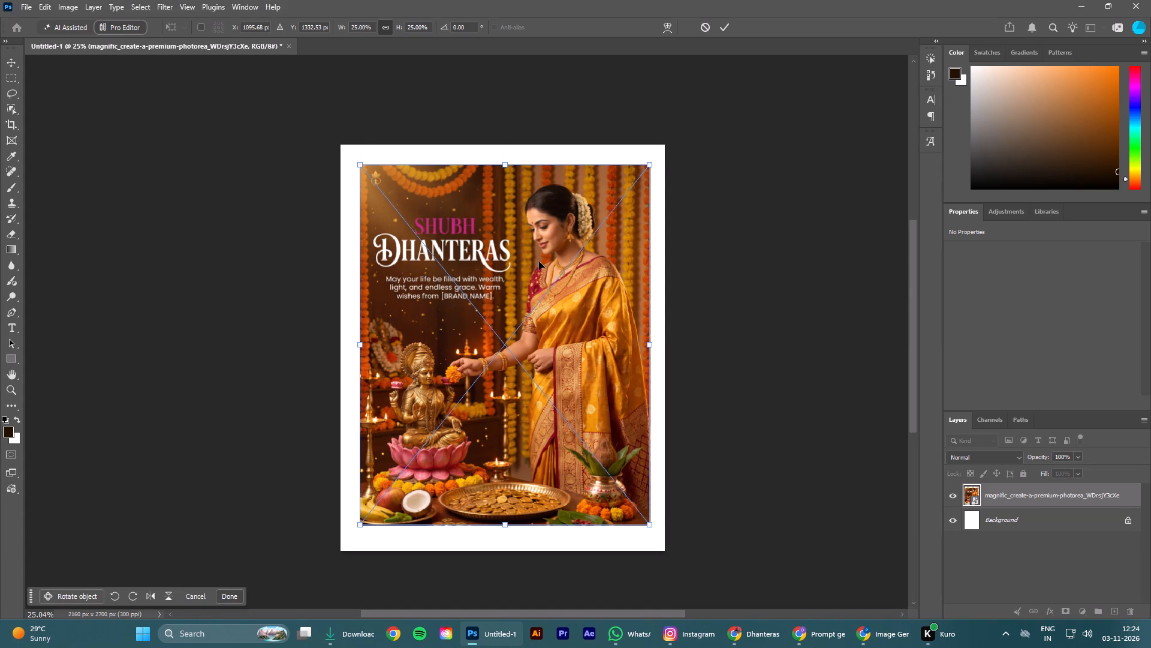
key("Up")
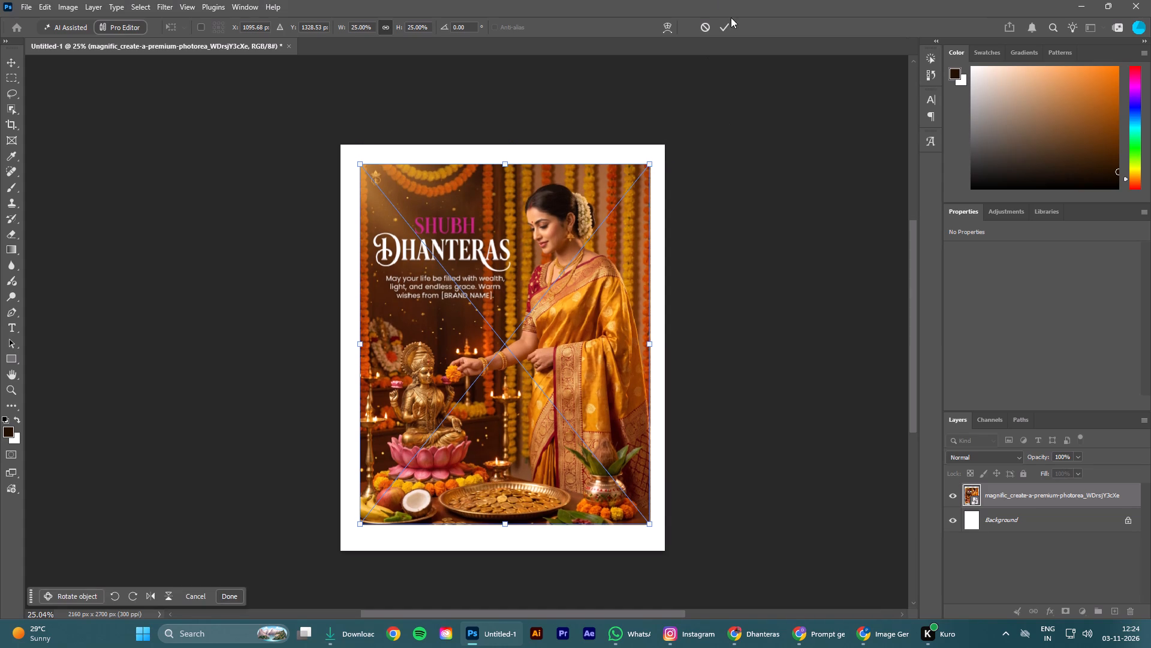
left_click(723, 29)
Set alignment to Canvas and centre the Dhanteras image horizontally on it.
left_click(540, 27)
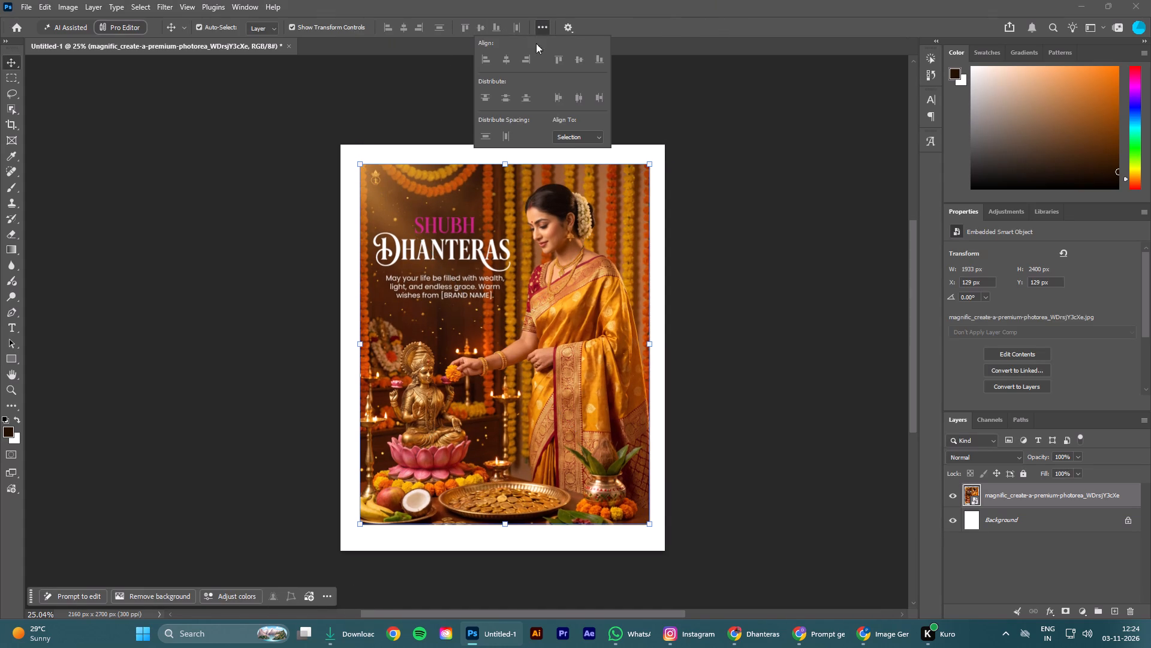
left_click(574, 138)
left_click(568, 155)
left_click(511, 63)
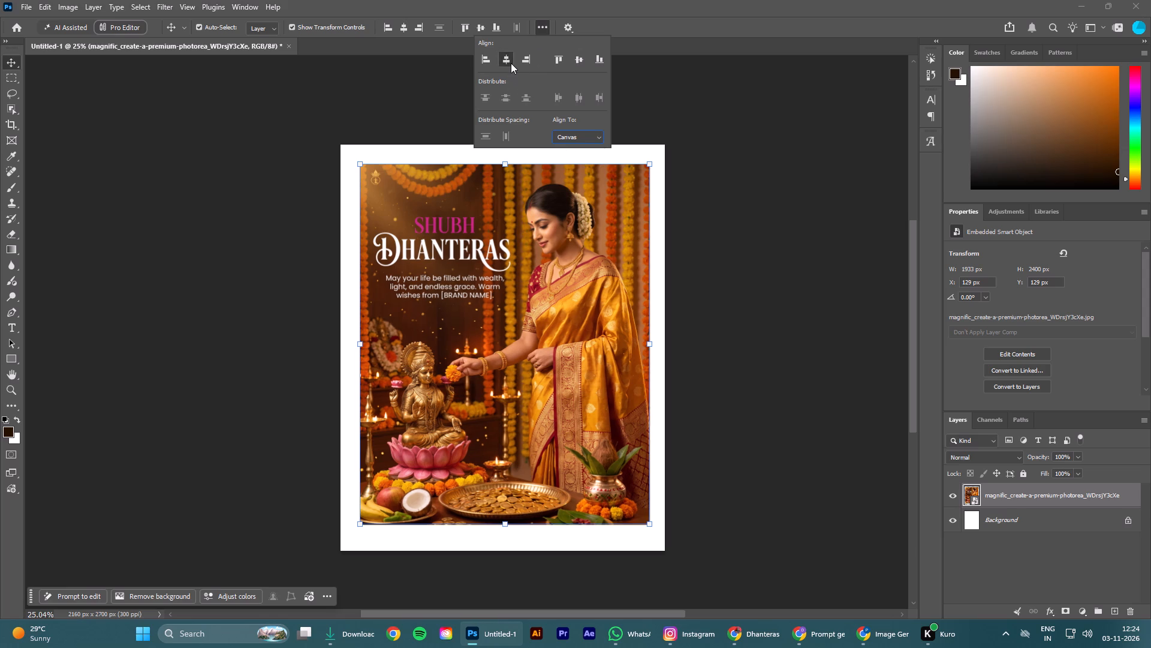
left_click(754, 152)
left_click(555, 281)
left_click(197, 274)
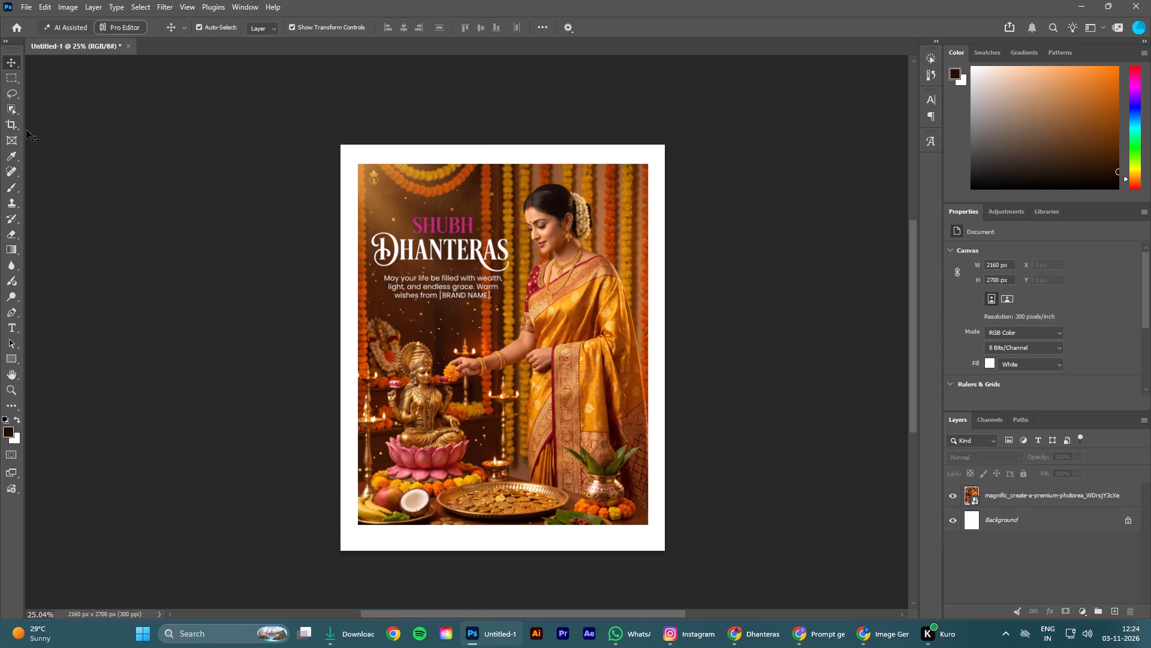
Select the white border on all four sides with combined rectangular marquees, slightly overlapping the image's edges.
left_click(19, 77)
left_click_drag(329, 166, 469, 161)
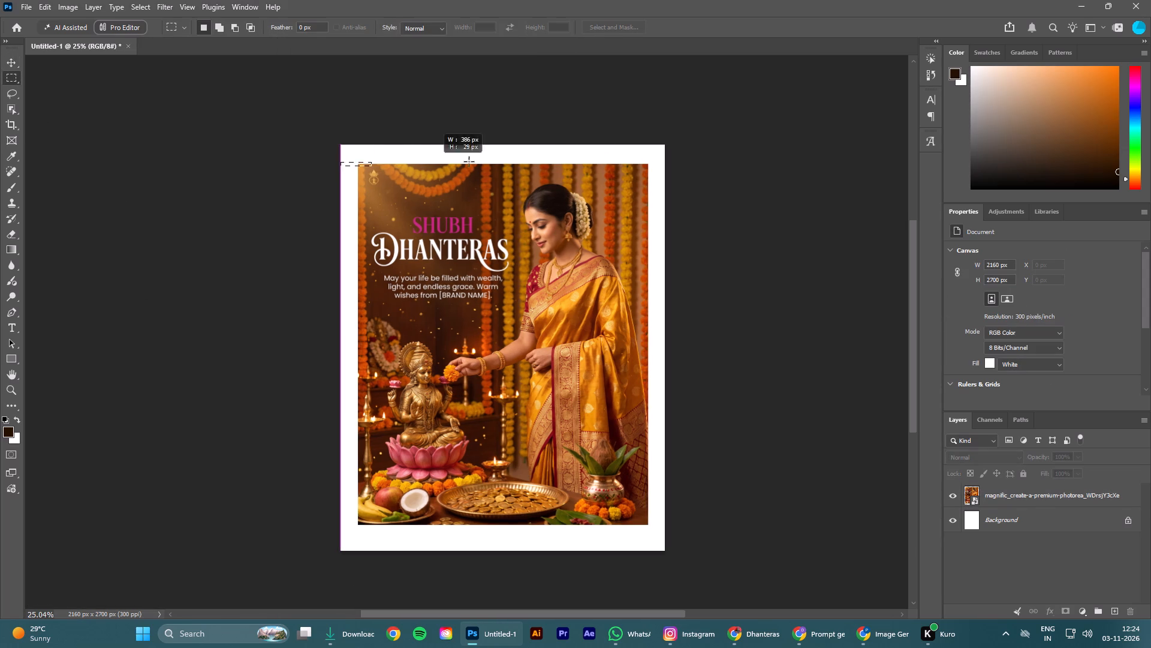
left_click_drag(469, 161, 763, 122)
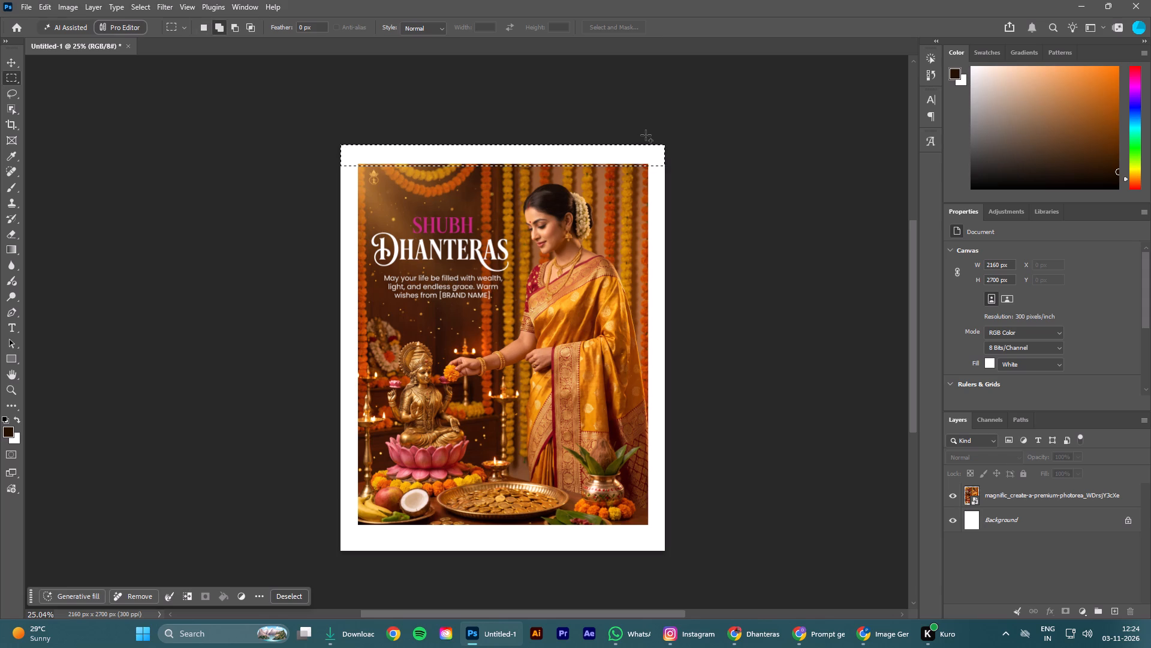
left_click_drag(646, 135, 755, 623, "shift")
scroll(713, 422, "up", 9)
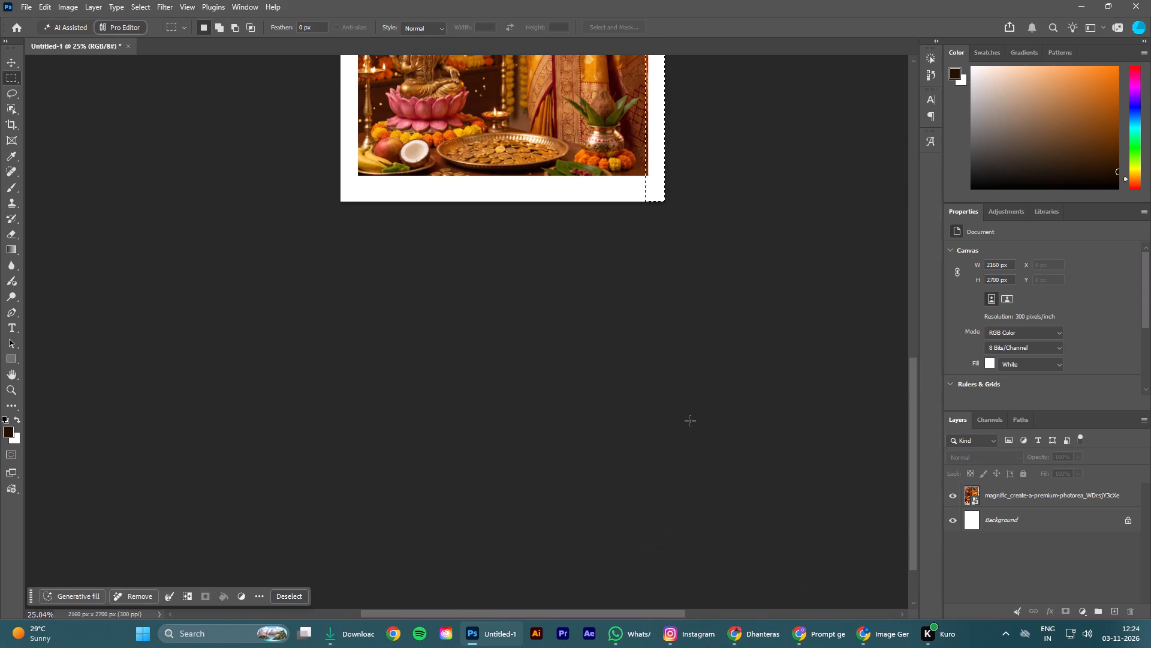
scroll(690, 421, "up", 20)
scroll(690, 421, "up", 9)
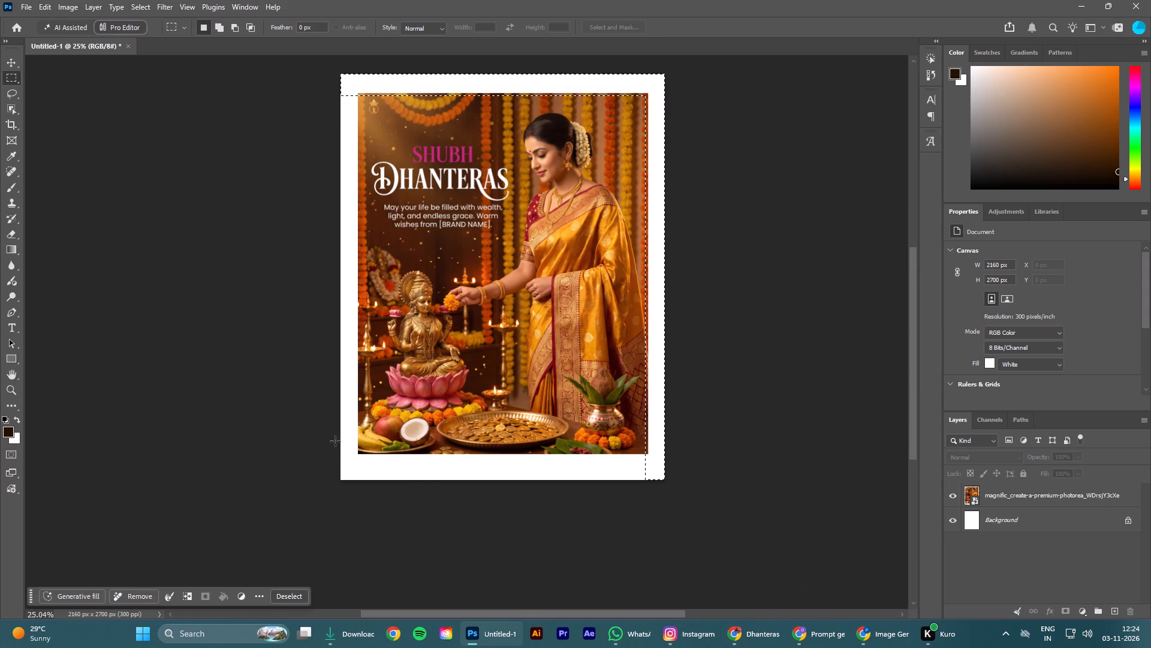
left_click_drag(329, 451, 574, 517, "shift")
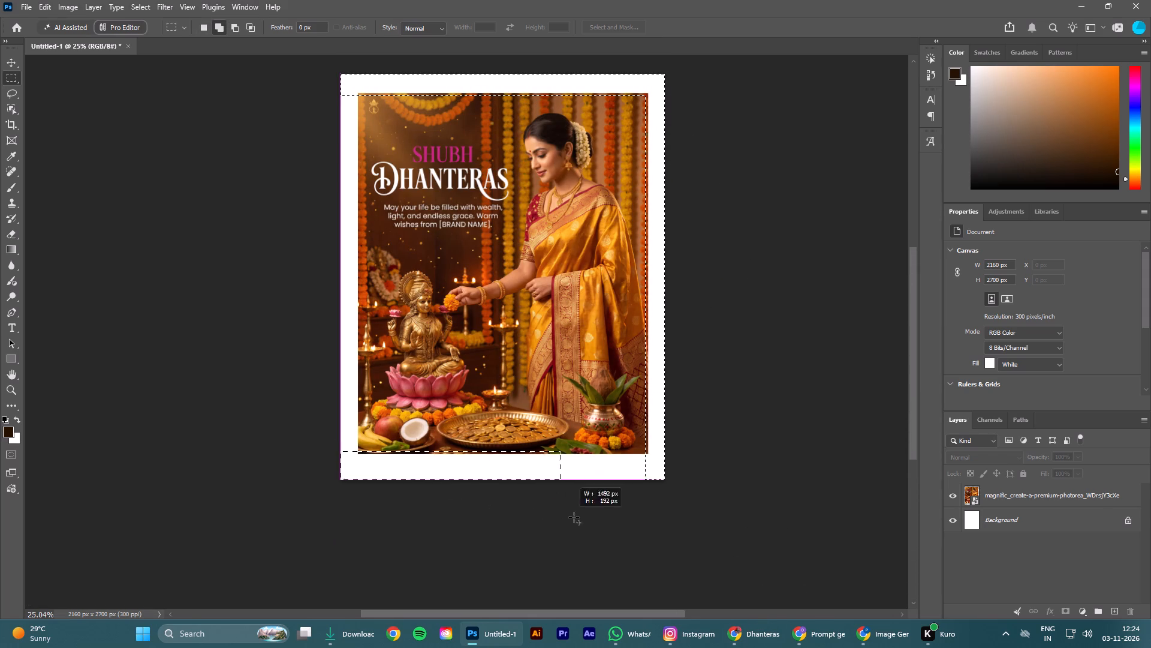
left_click_drag(574, 517, 724, 554, "shift")
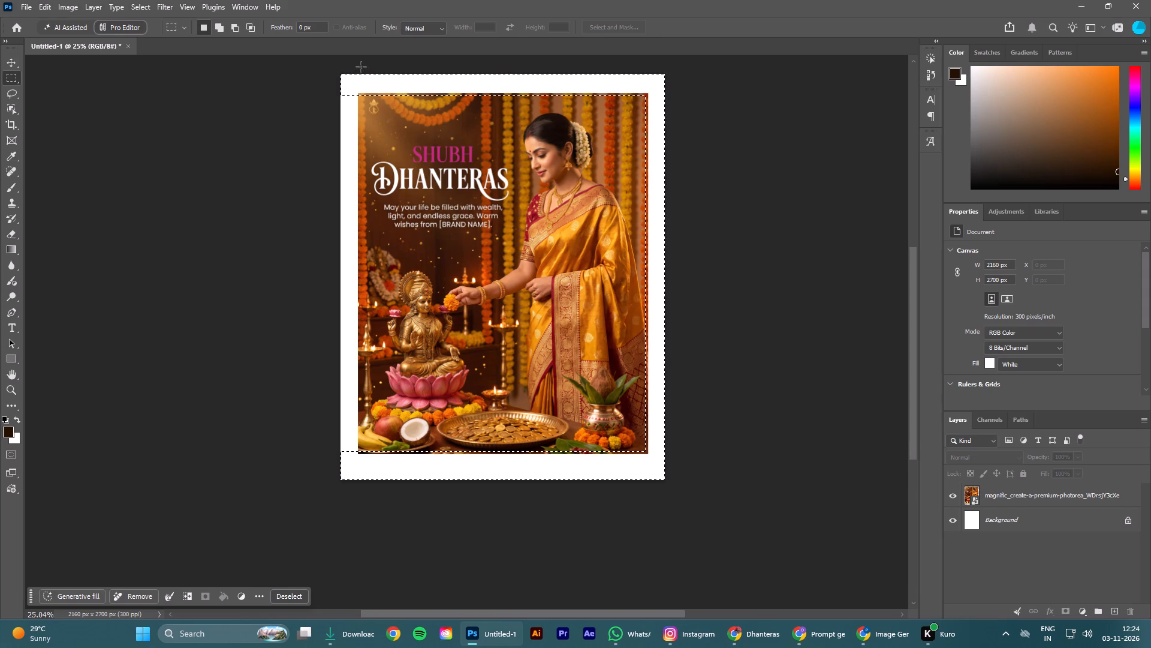
left_click_drag(361, 66, 278, 491, "shift")
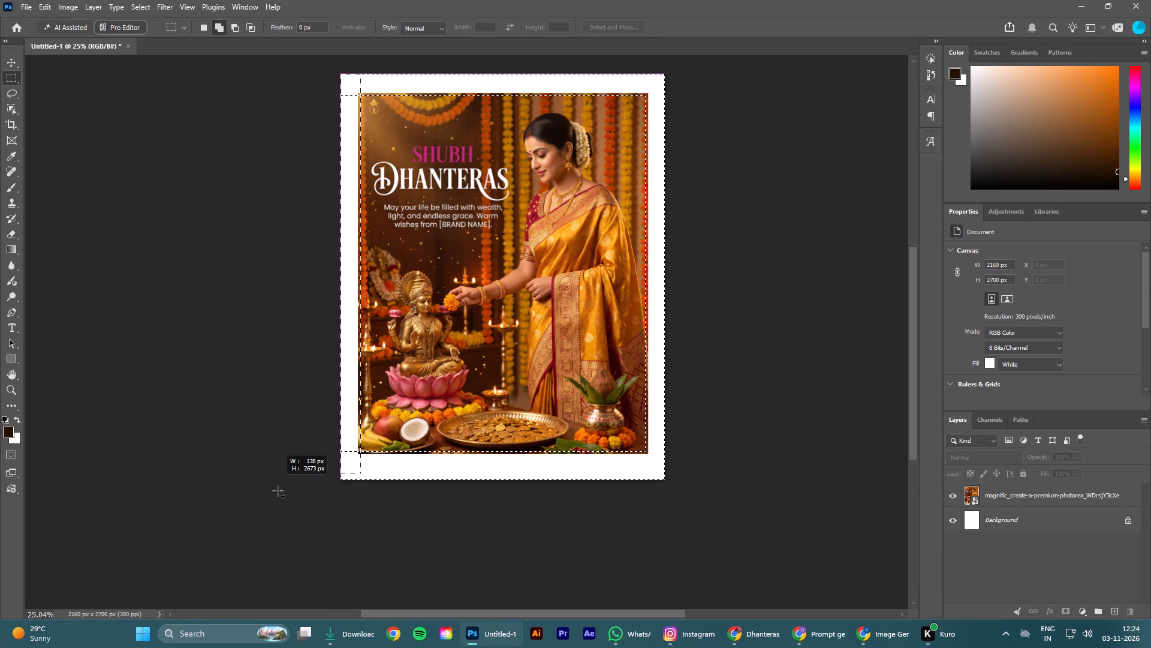
left_click_drag(278, 491, 281, 514, "shift")
scroll(648, 415, "up", 5)
scroll(648, 415, "down", 2)
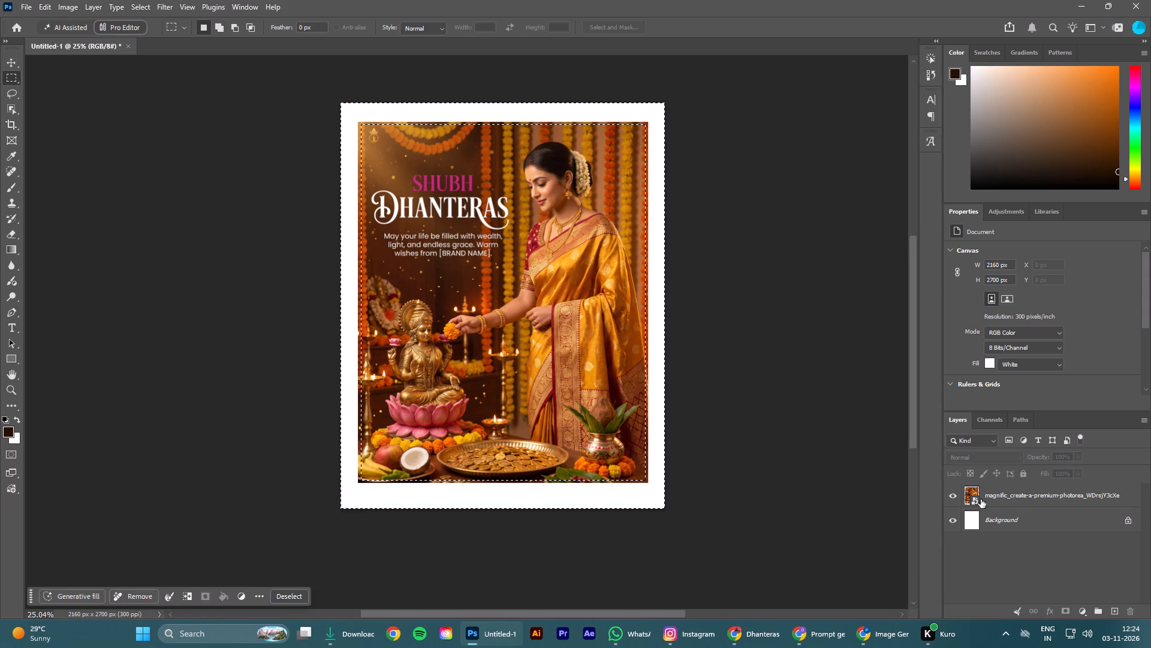
Run Generative Fill without a prompt on the selected border, with the Dhanteras image layer active.
left_click(988, 496)
left_click(81, 593)
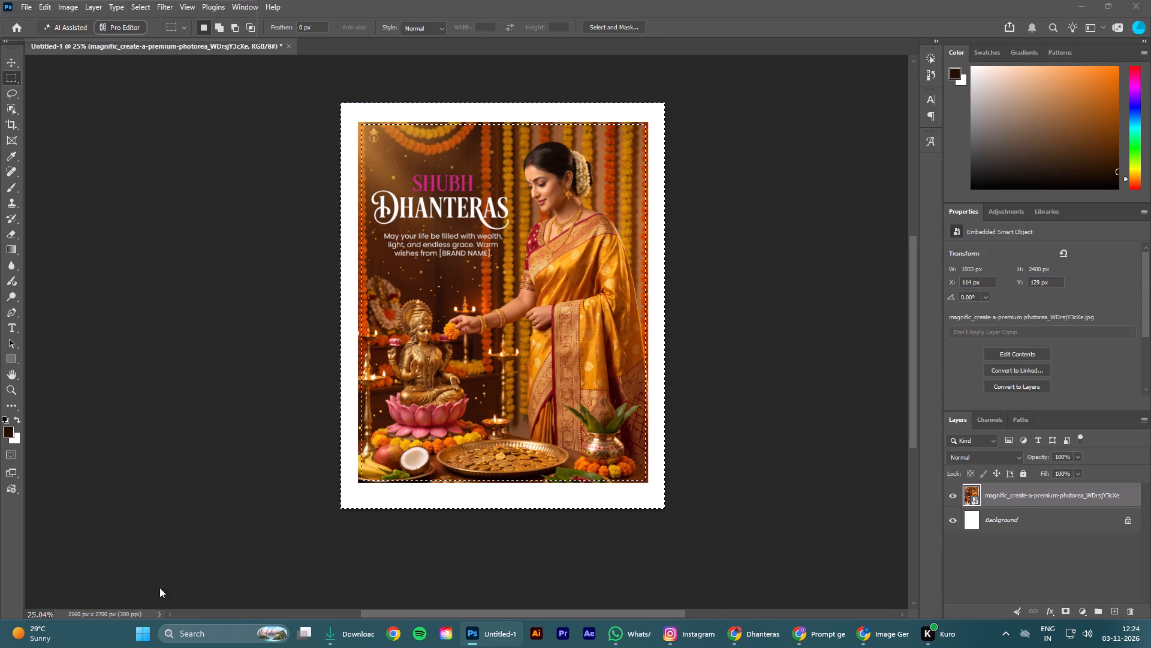
left_click(266, 608)
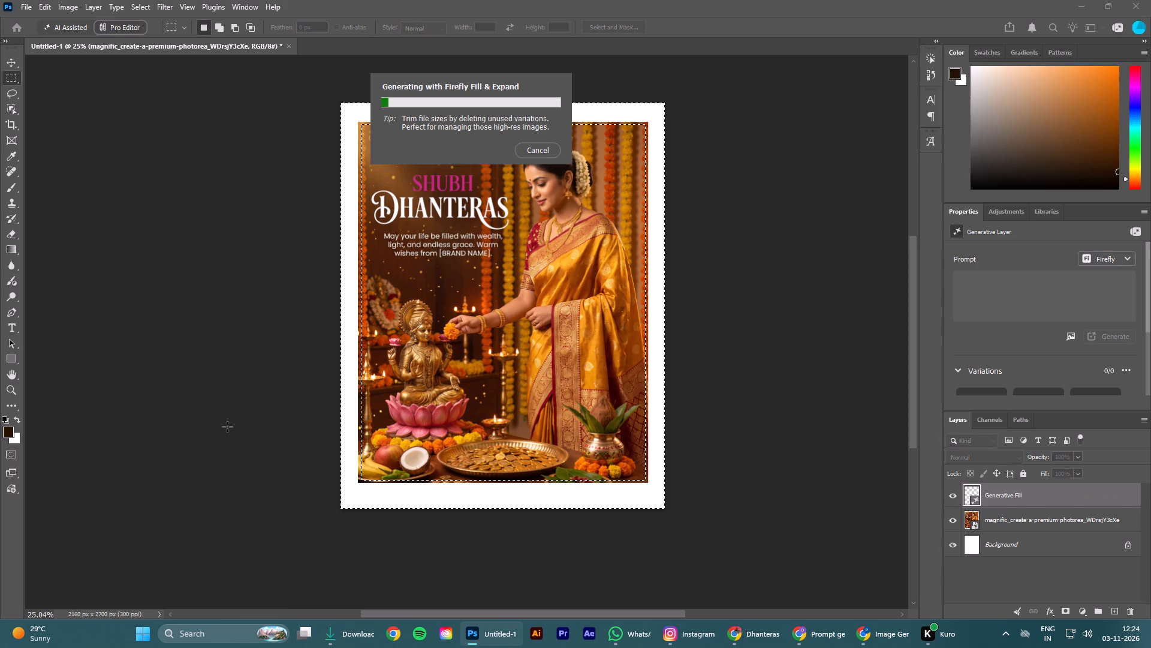
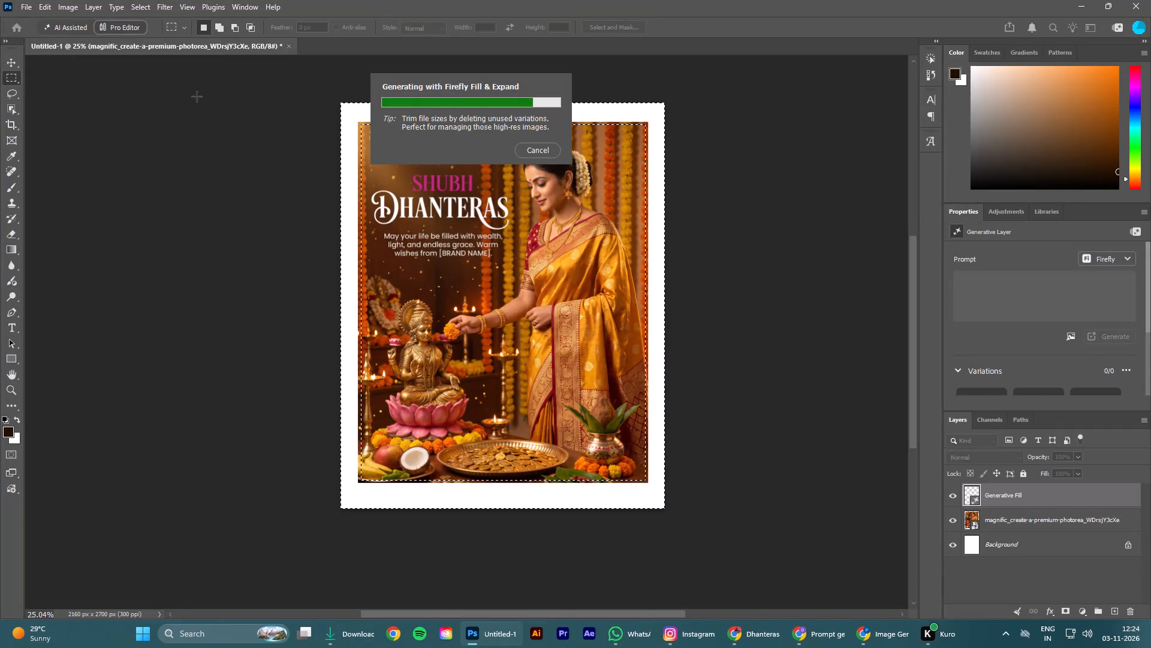
Compare the three Generative Fill variations of the extended background and keep the first one.
left_click(536, 77)
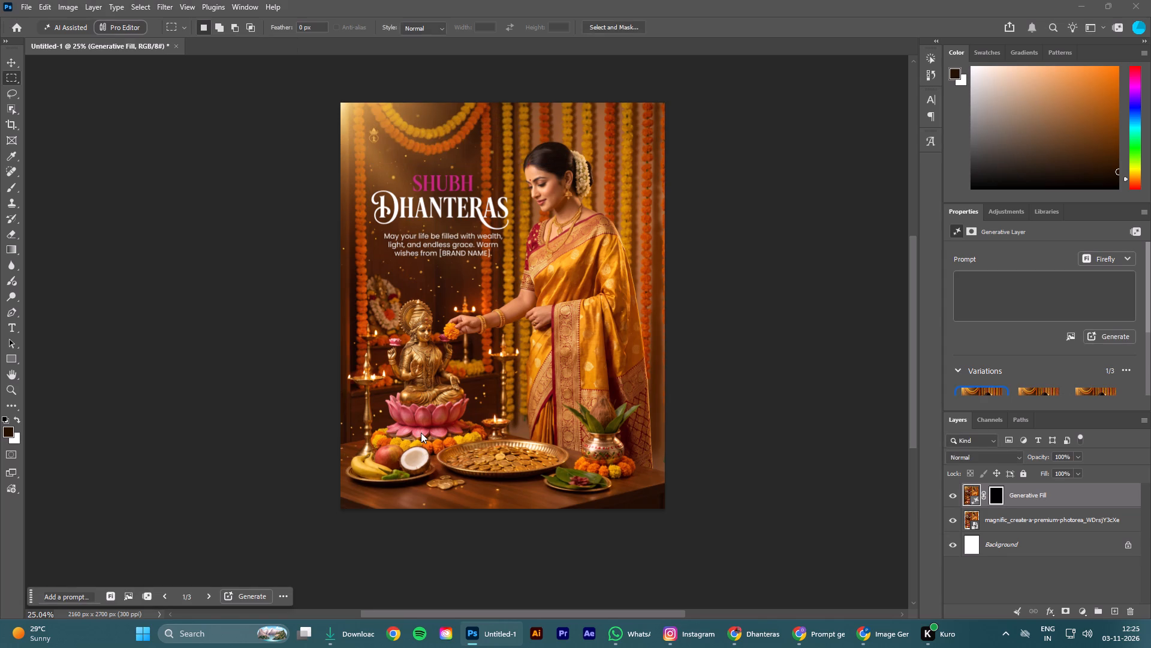
left_click(1035, 386)
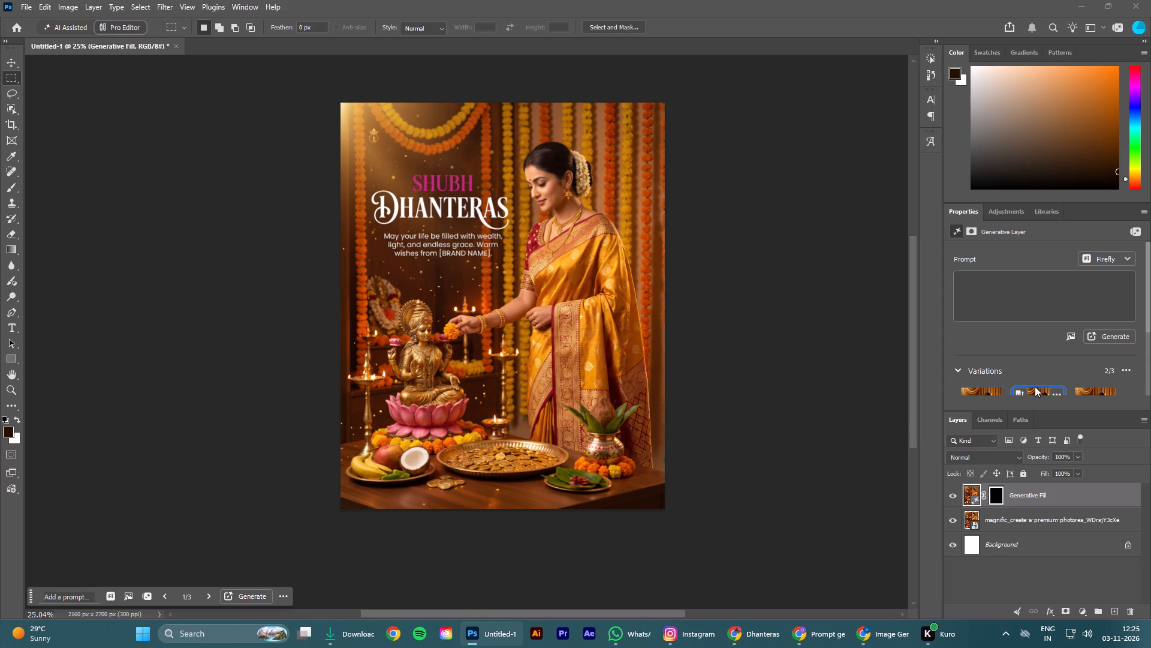
left_click(1094, 391)
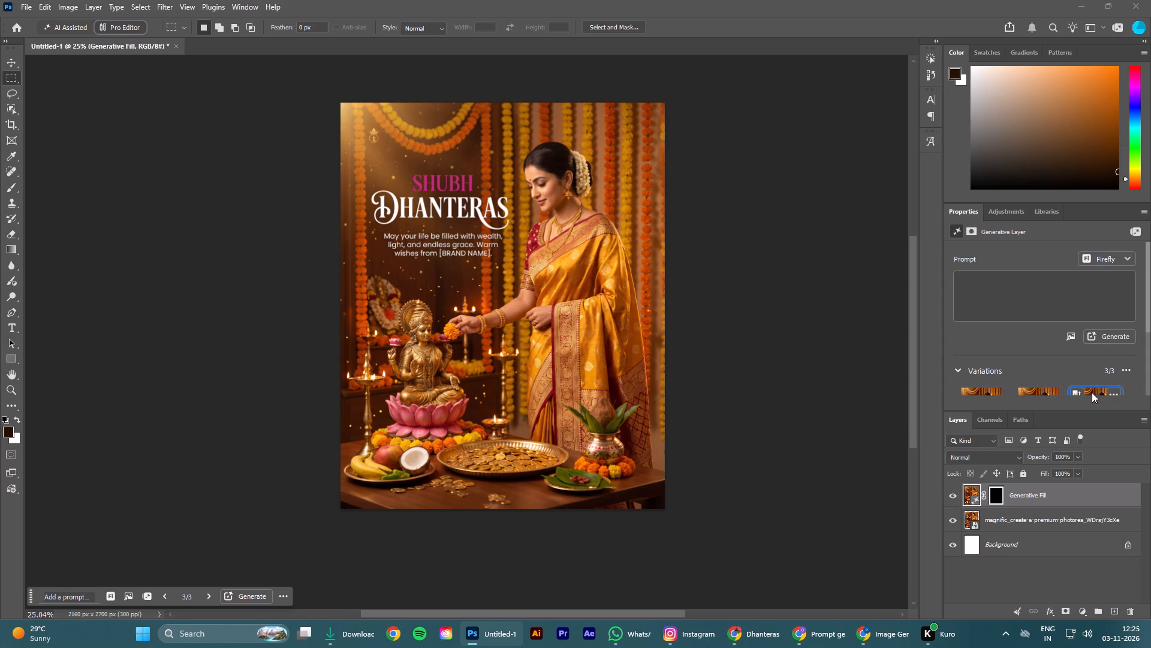
left_click(985, 393)
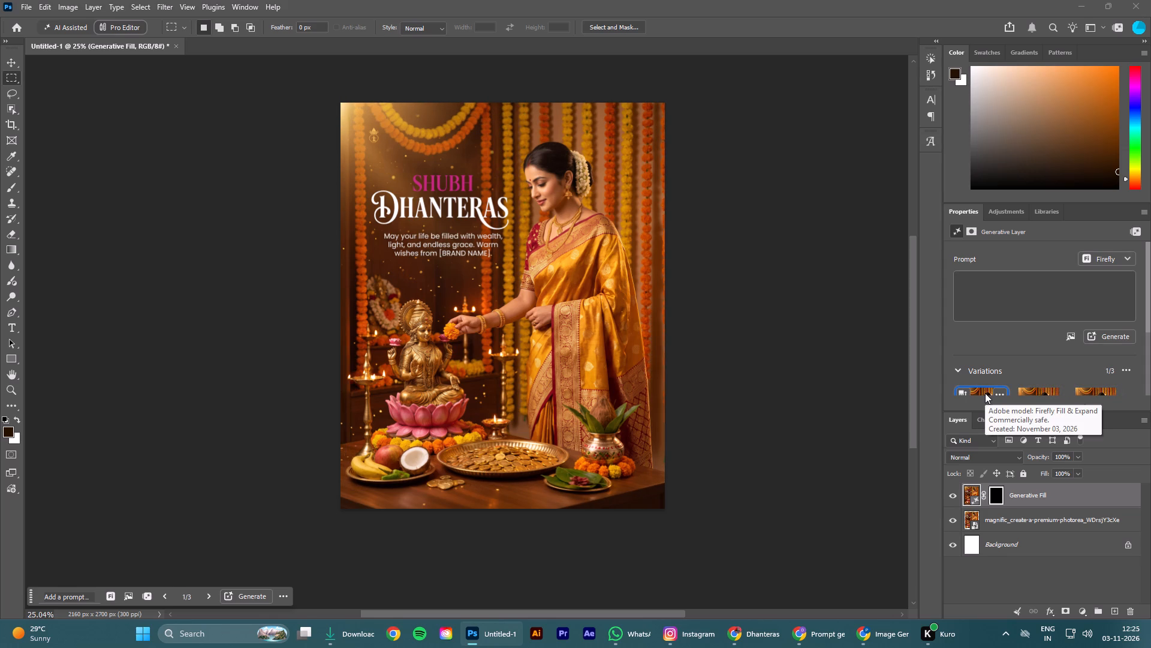
left_click(1039, 389)
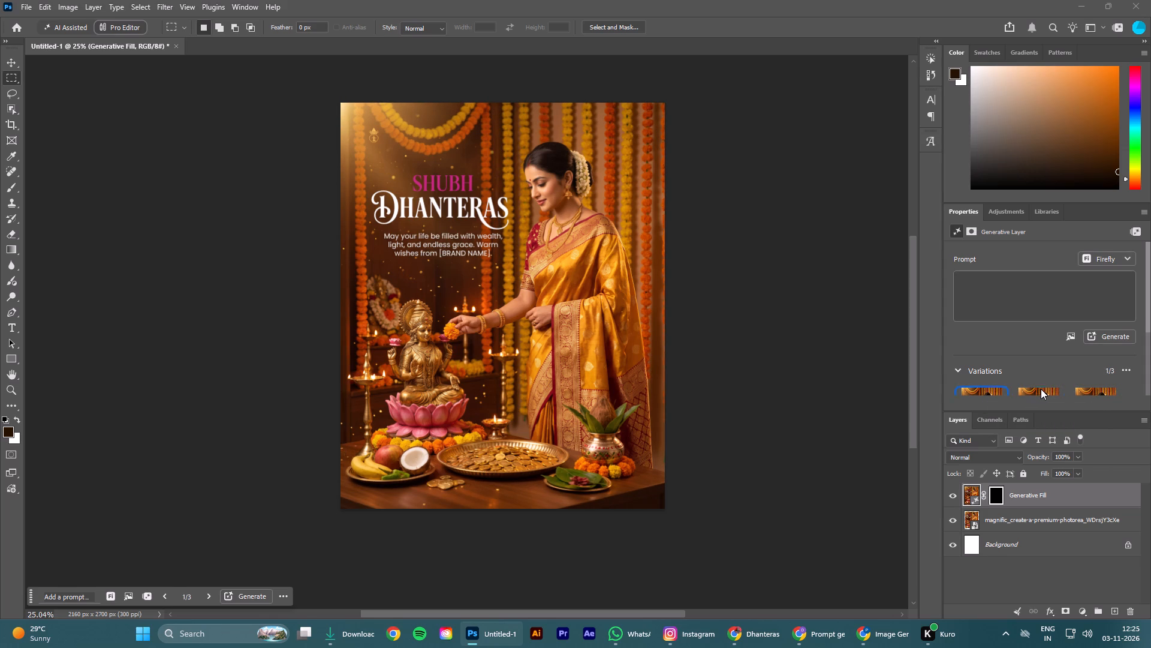
left_click(981, 389)
Merge the Generative Fill layer with the Dhanteras image layer into one pixel layer, leaving the Background separate.
left_click(11, 65)
left_click(145, 161)
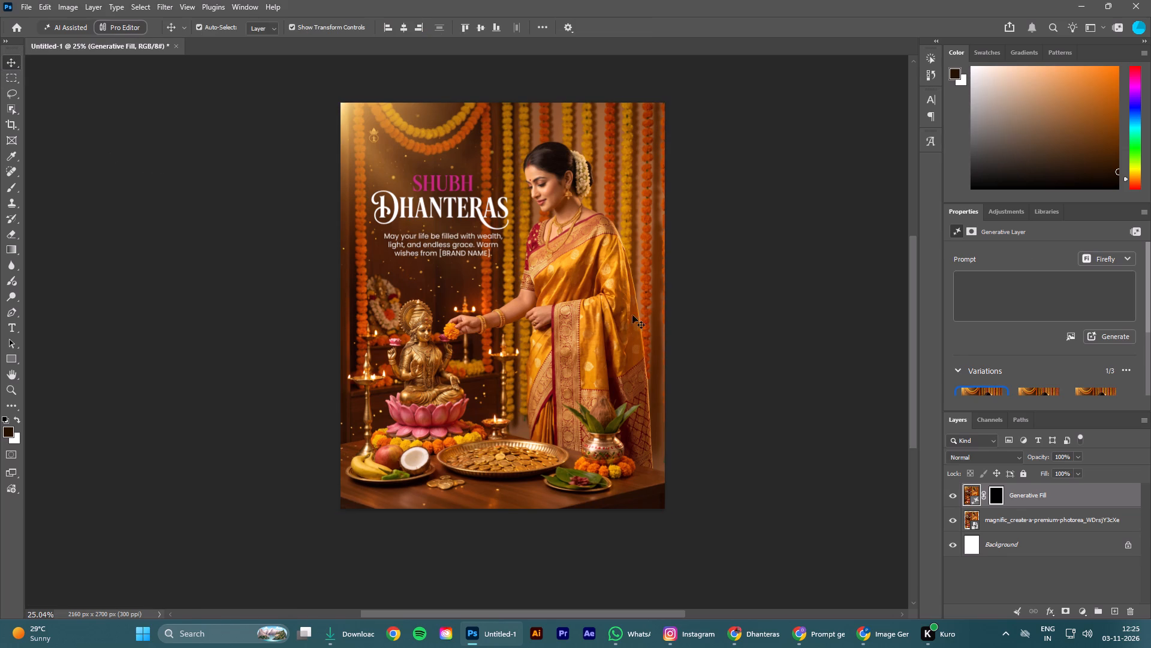
left_click(1059, 533)
left_click(1045, 503, "ctrl")
right_click(1044, 503)
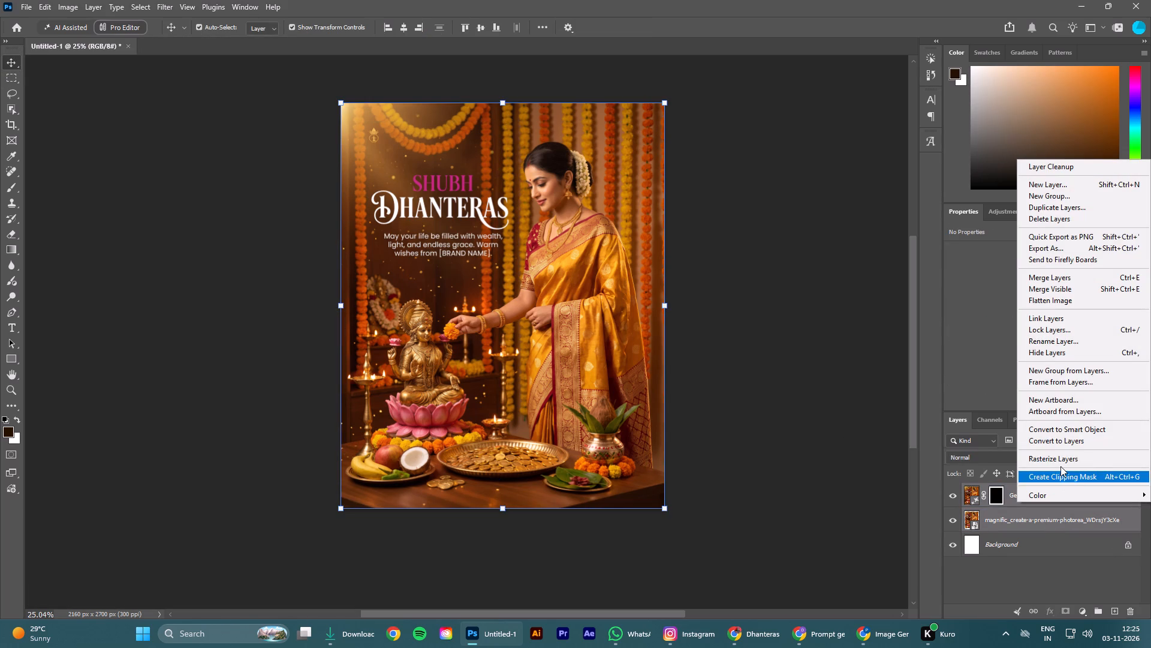
left_click(1046, 273)
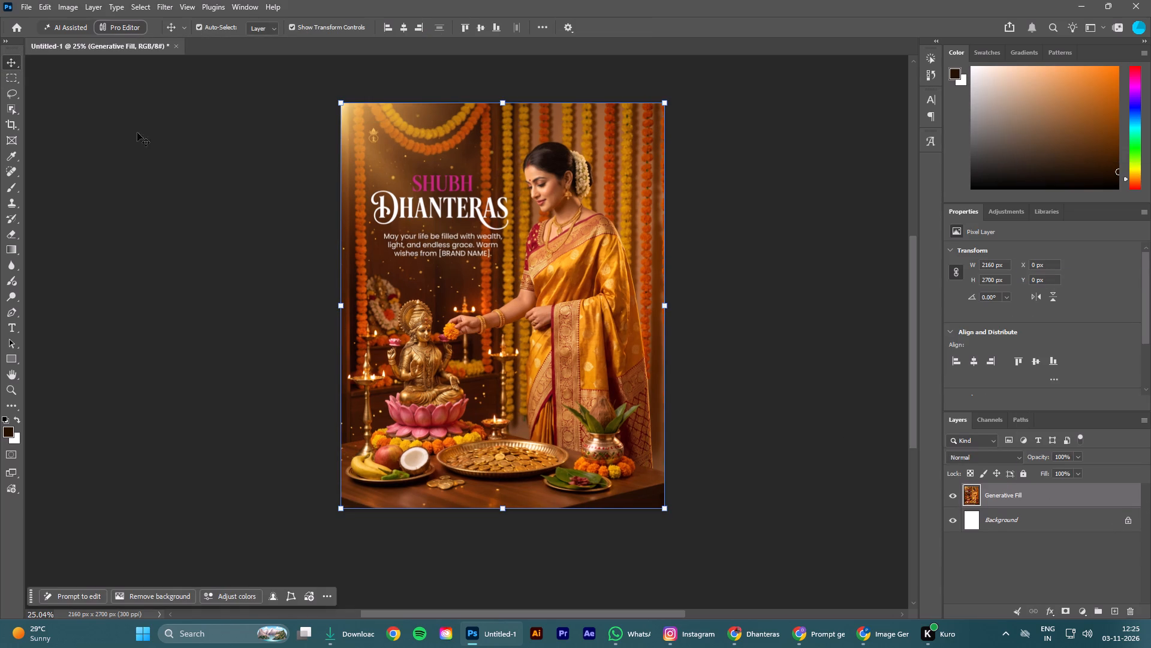
left_click(5, 65)
left_click(131, 224)
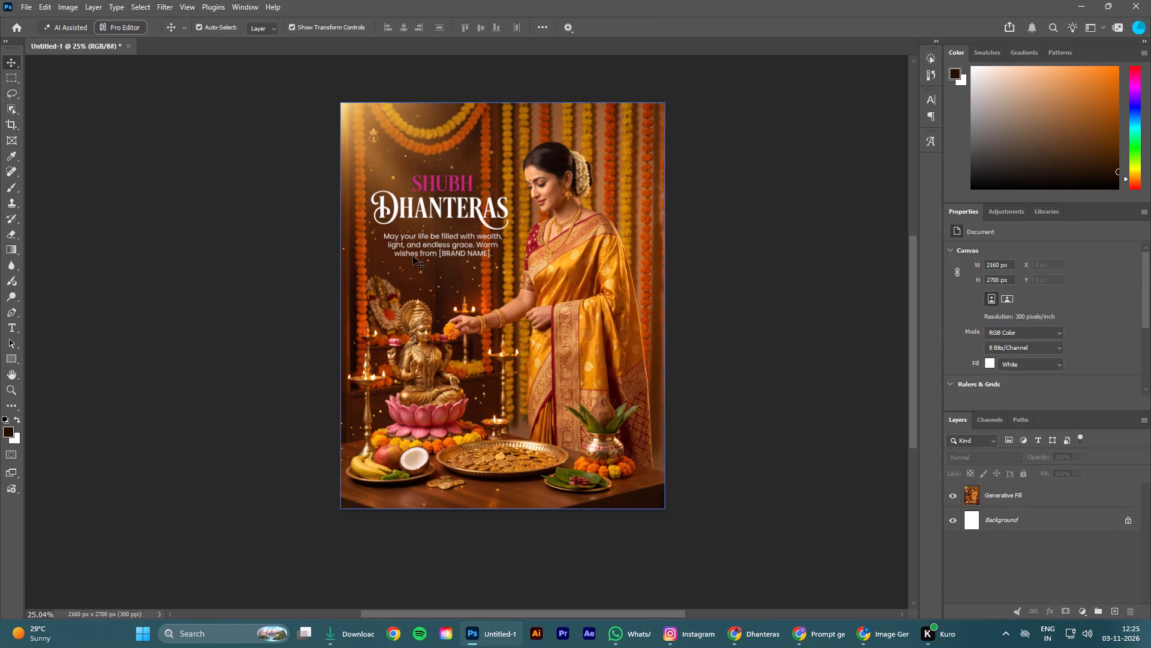
Examine the poster's headline, greeting text and overall composition at close and full view.
scroll(439, 240, "up", 4, "alt")
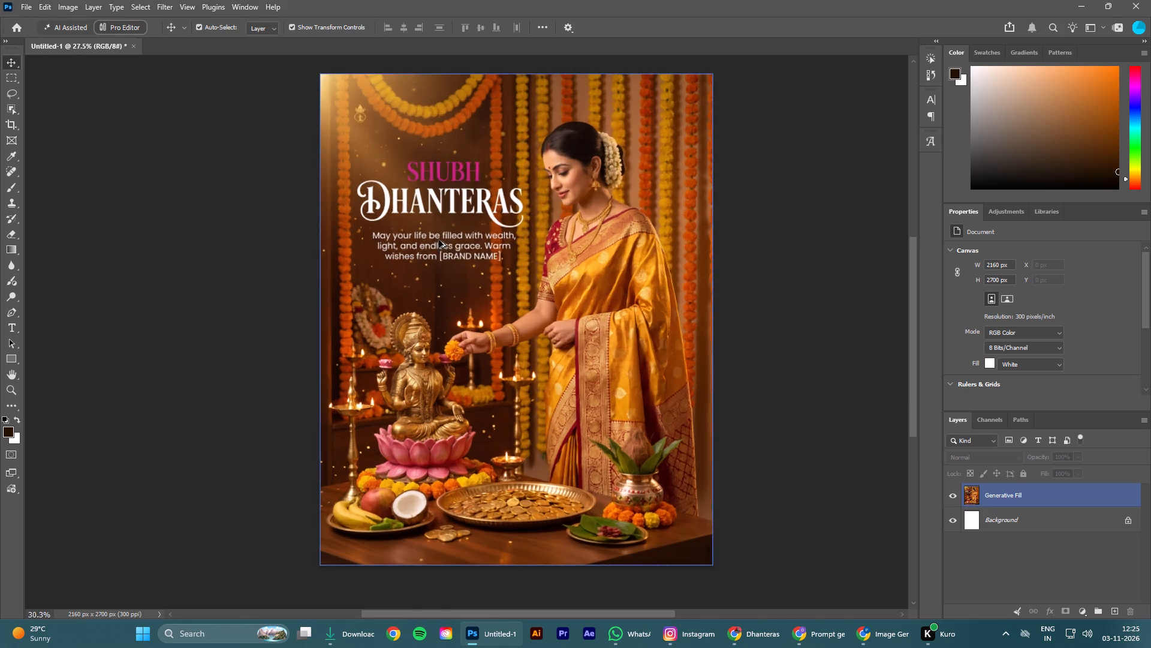
scroll(439, 240, "up", 9, "alt")
scroll(453, 251, "down", 6, "alt")
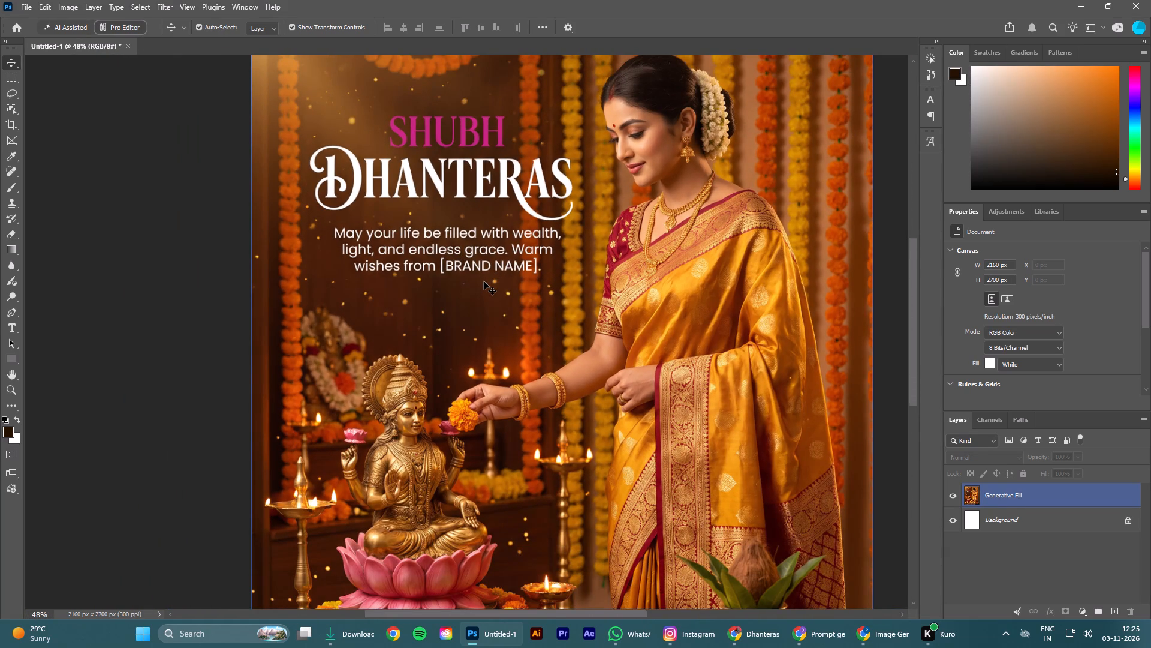
scroll(483, 282, "up", 7, "alt")
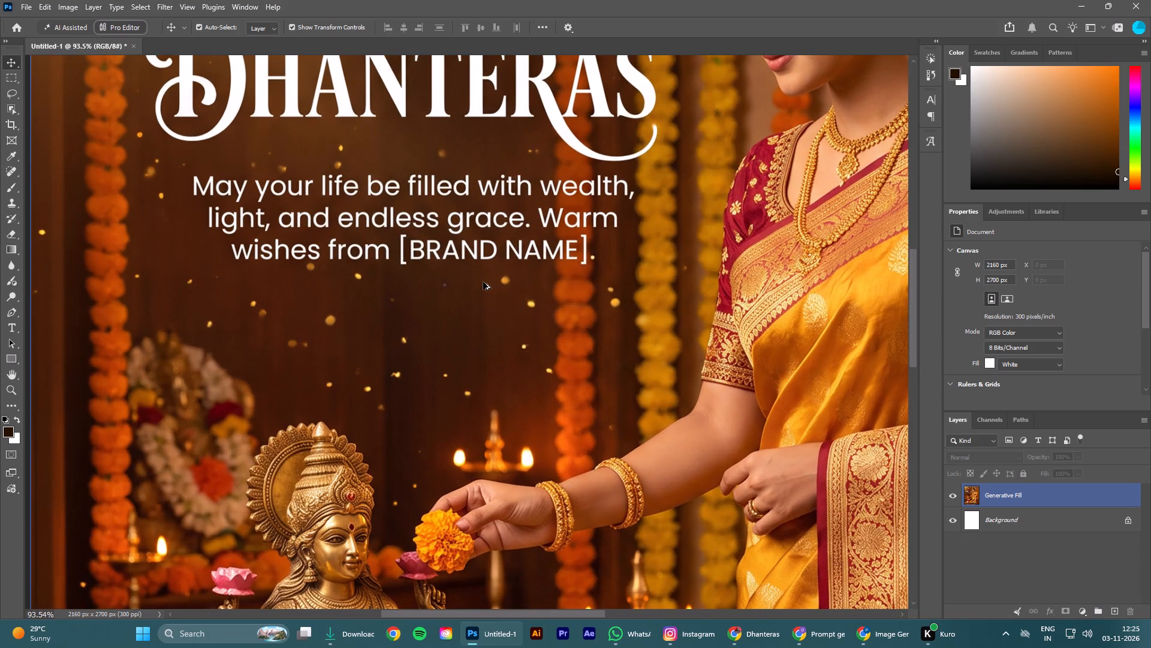
scroll(483, 282, "down", 11, "alt")
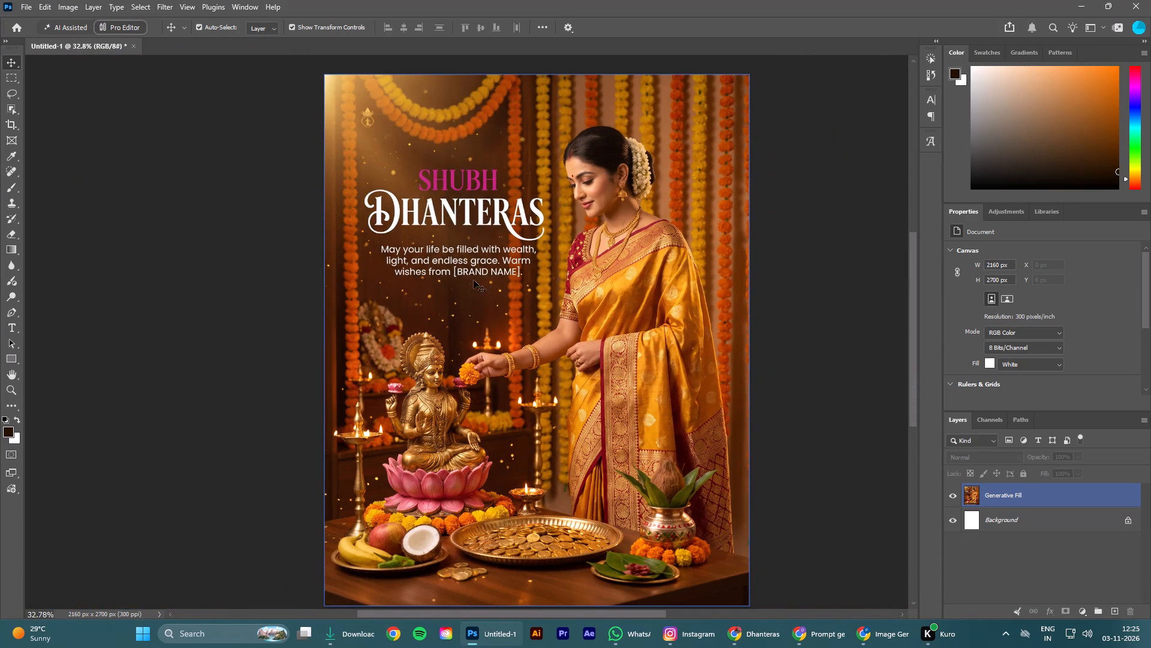
scroll(466, 277, "down", 4, "alt")
scroll(441, 266, "down", 2)
scroll(439, 269, "up", 5, "alt")
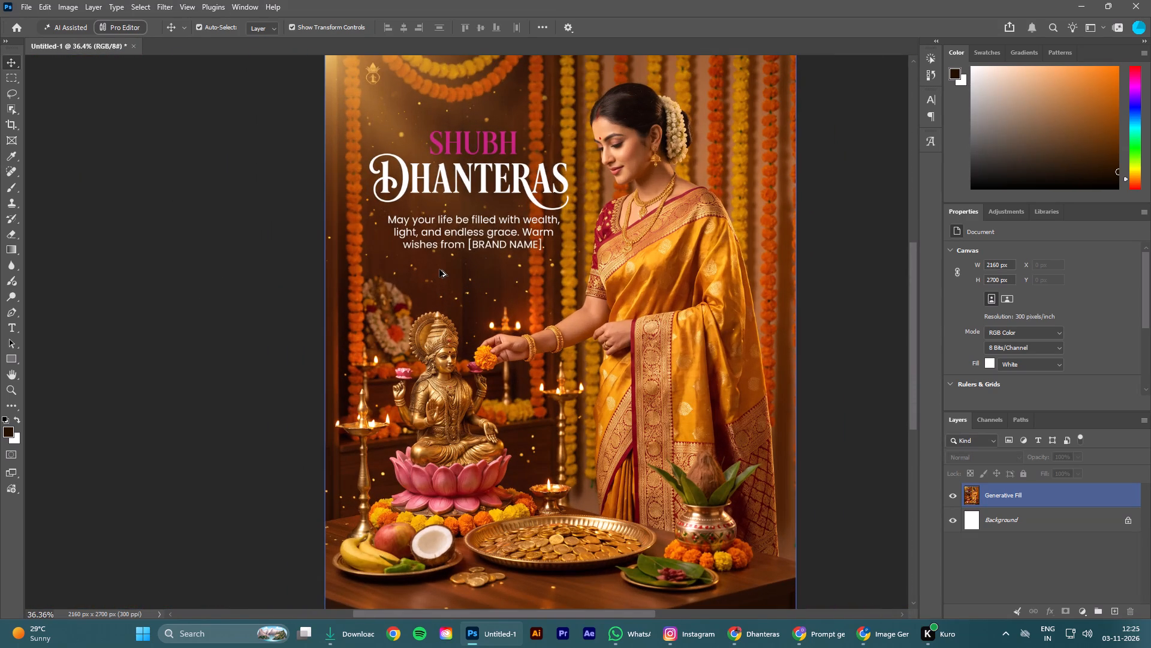
scroll(439, 269, "down", 4, "alt")
scroll(439, 269, "up", 2)
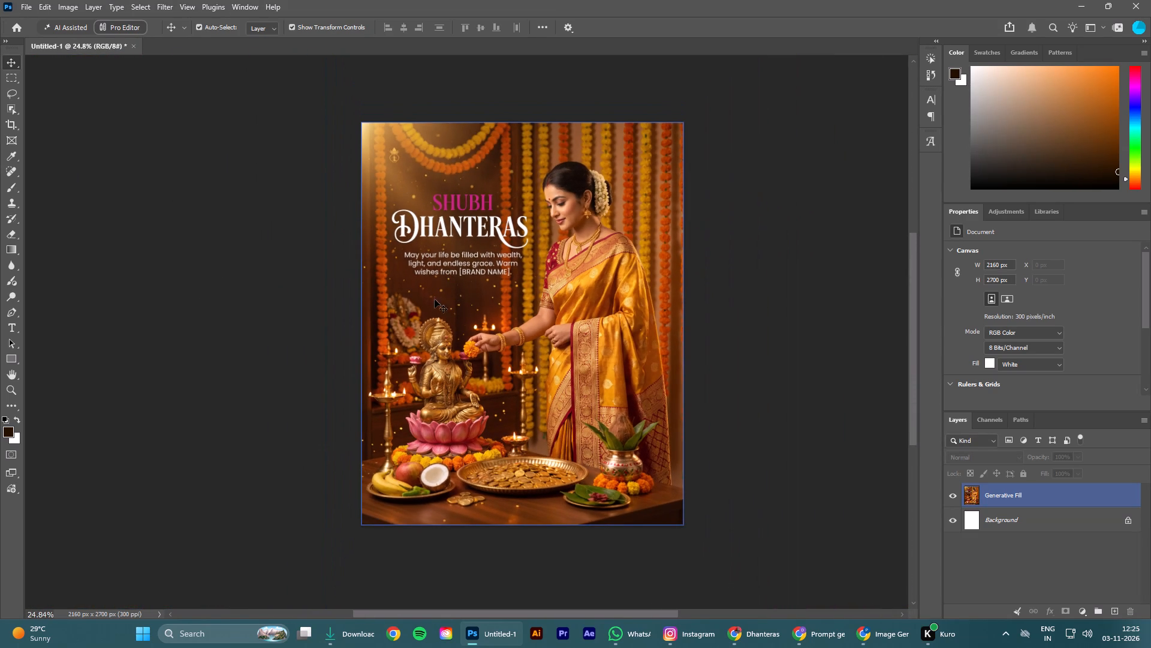
left_click(826, 385)
scroll(818, 377, "up", 2)
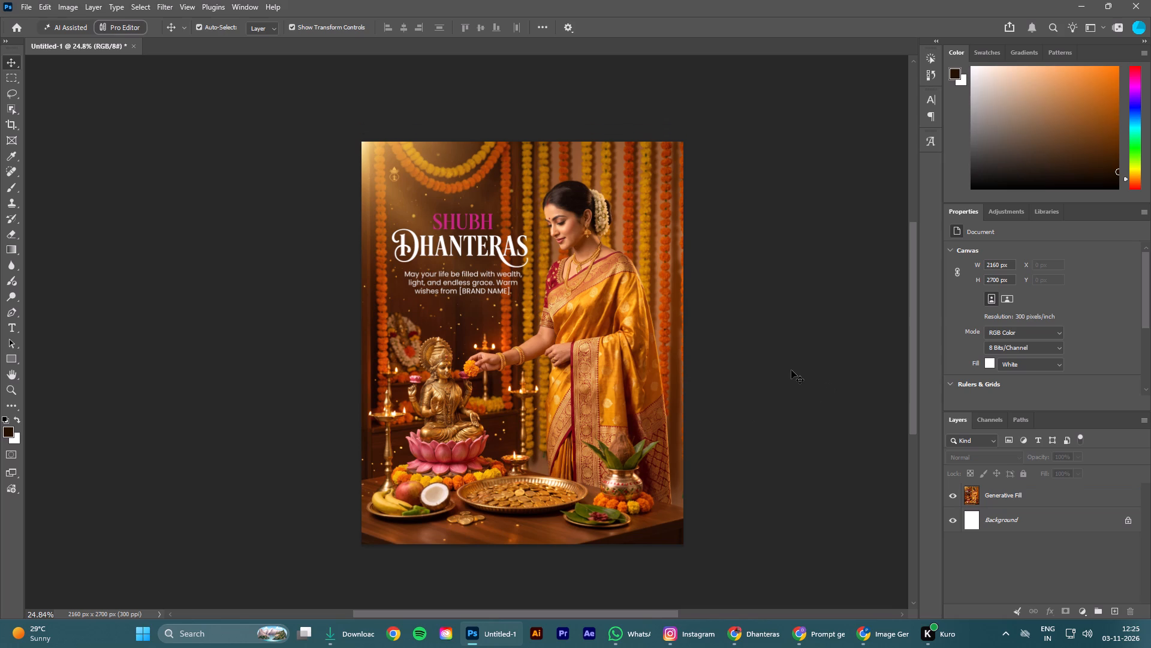
Look through the recent poster files on the Home screen and return to the Dhanteras document.
left_click(16, 27)
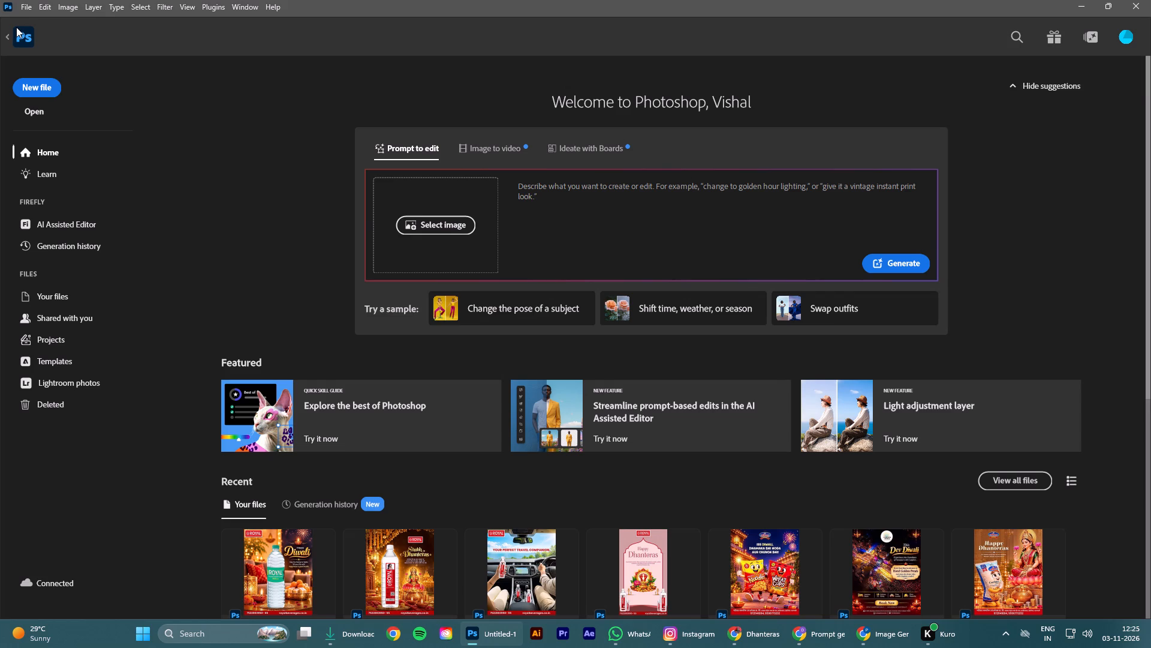
scroll(703, 464, "down", 5)
scroll(773, 479, "down", 5)
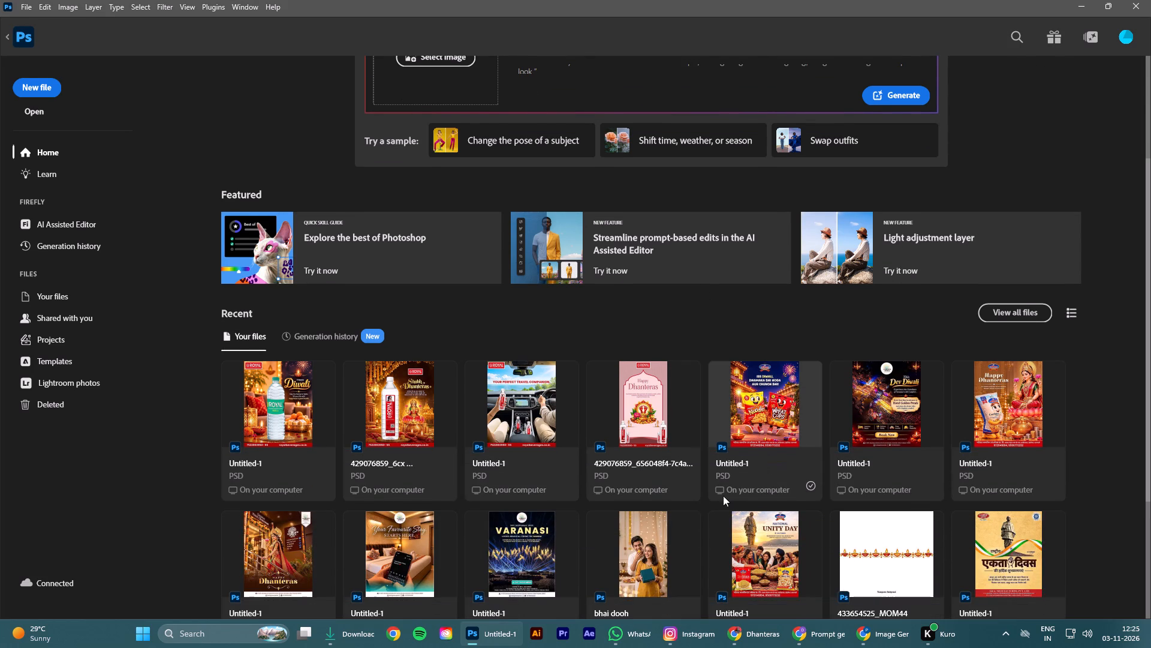
scroll(723, 496, "down", 9)
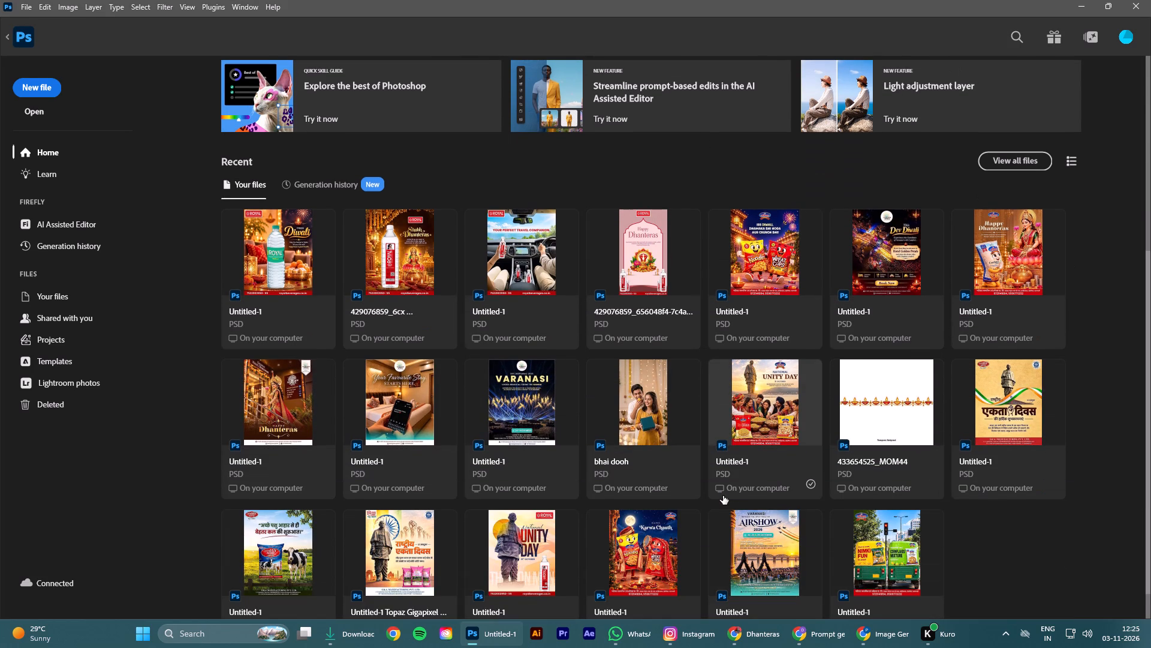
scroll(723, 496, "down", 5)
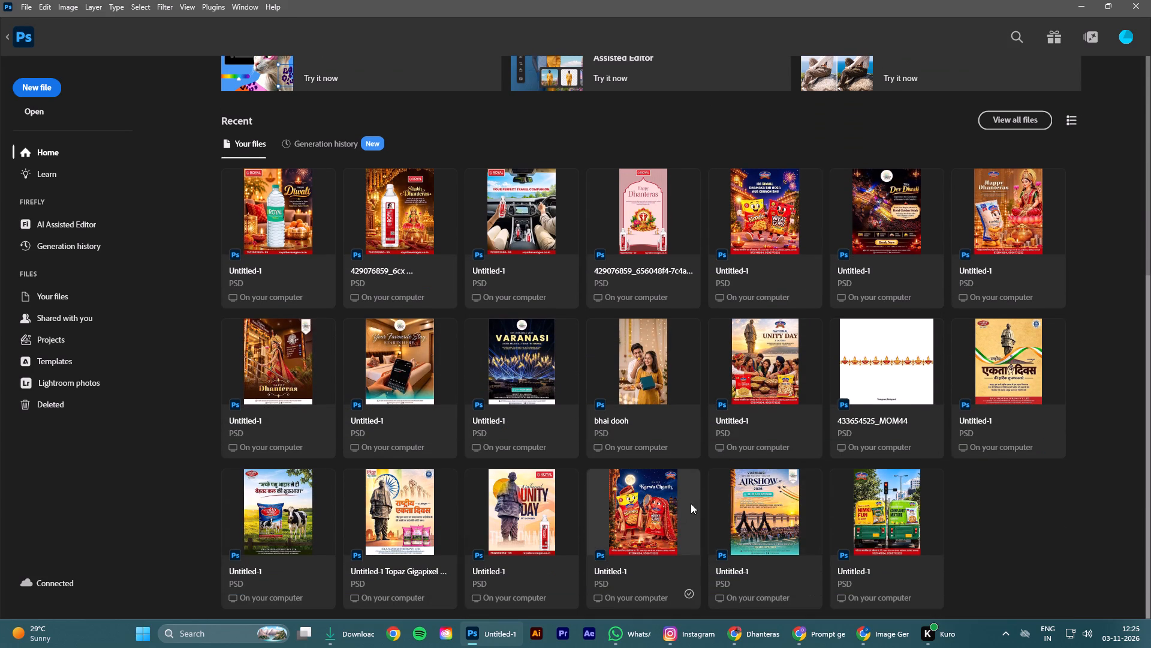
scroll(691, 503, "down", 3)
scroll(596, 457, "up", 2)
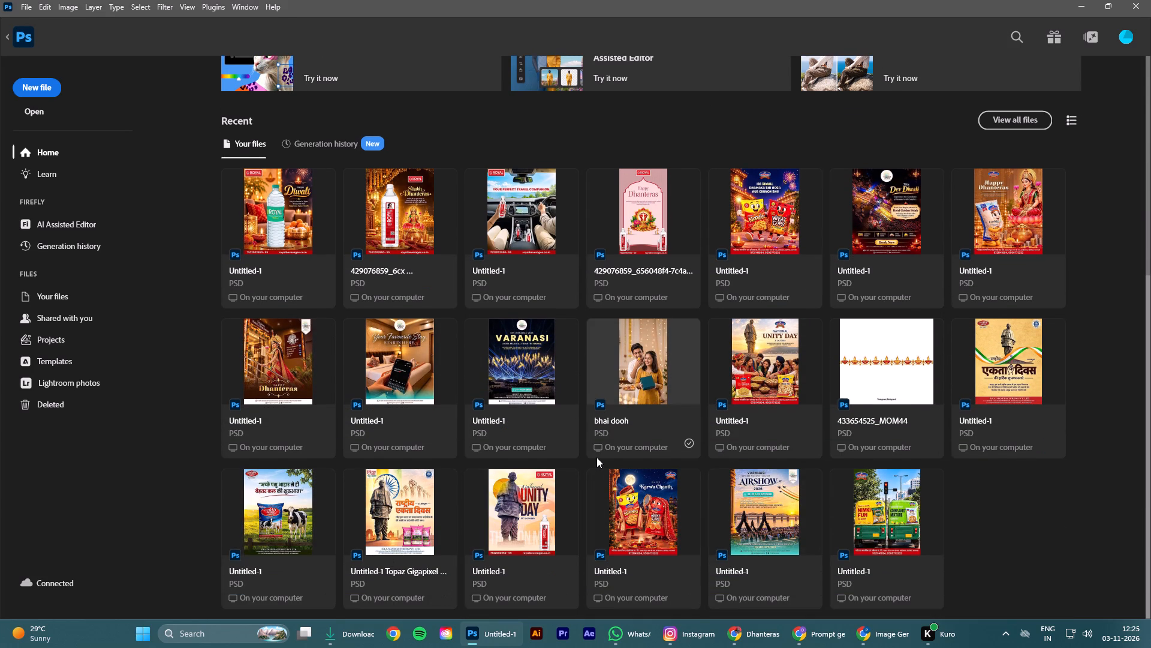
scroll(596, 457, "up", 3)
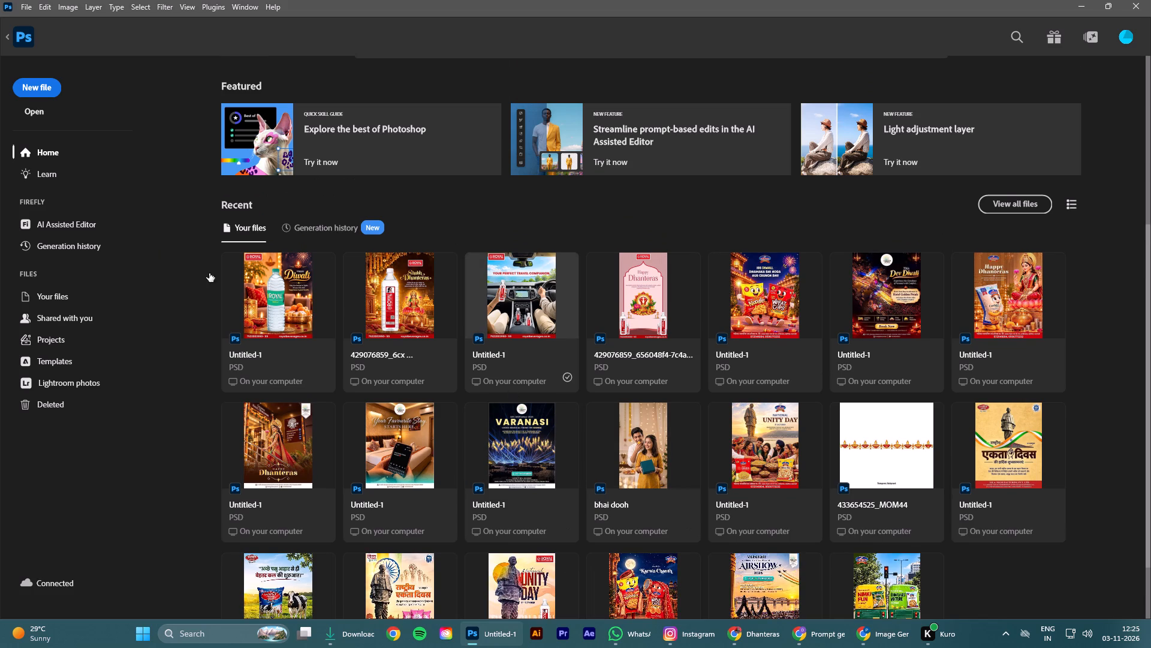
left_click(4, 34)
left_click(16, 40)
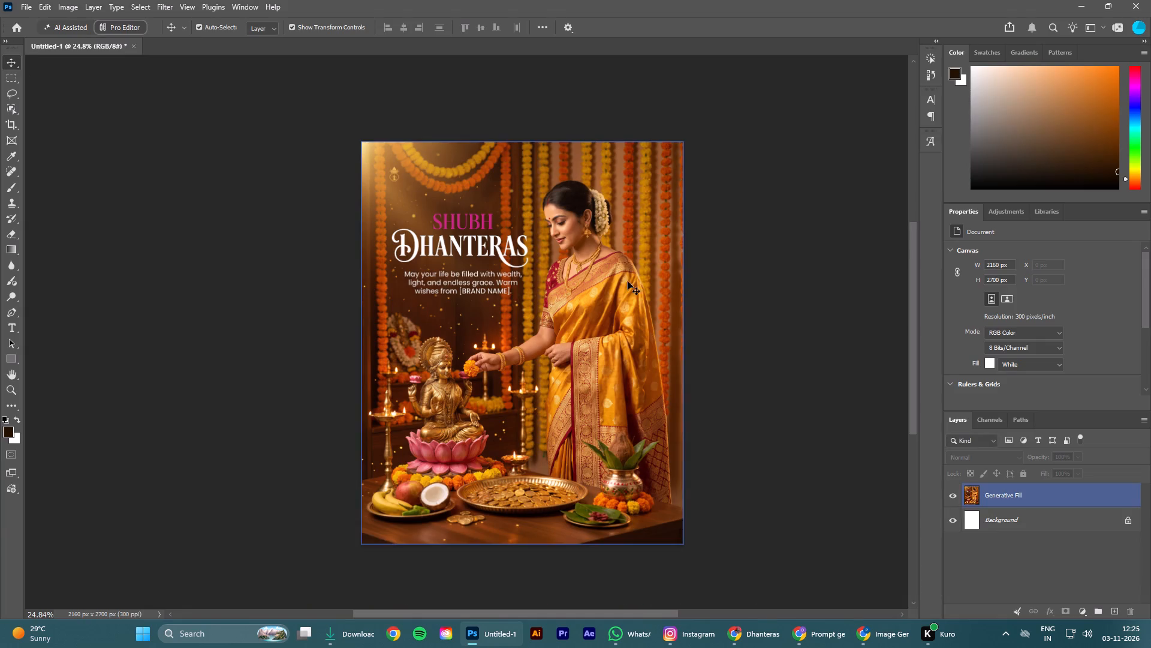
Switch from Photoshop to the Downloads folder in File Explorer.
left_click(731, 225)
scroll(733, 223, "down", 3)
left_click(1074, 3)
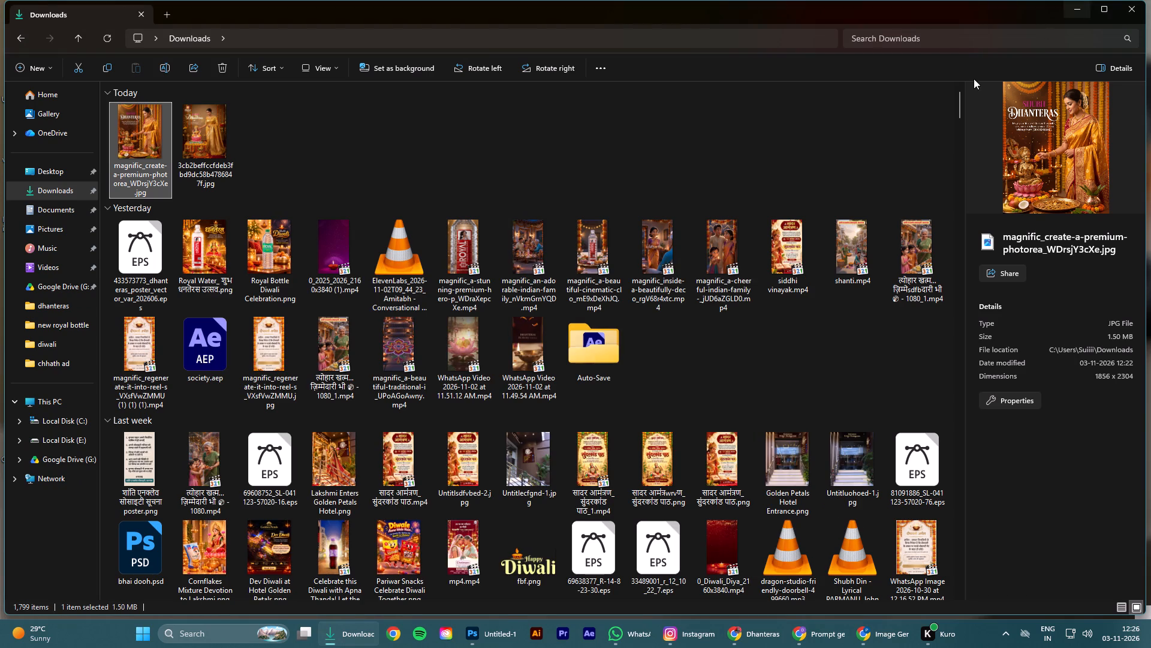
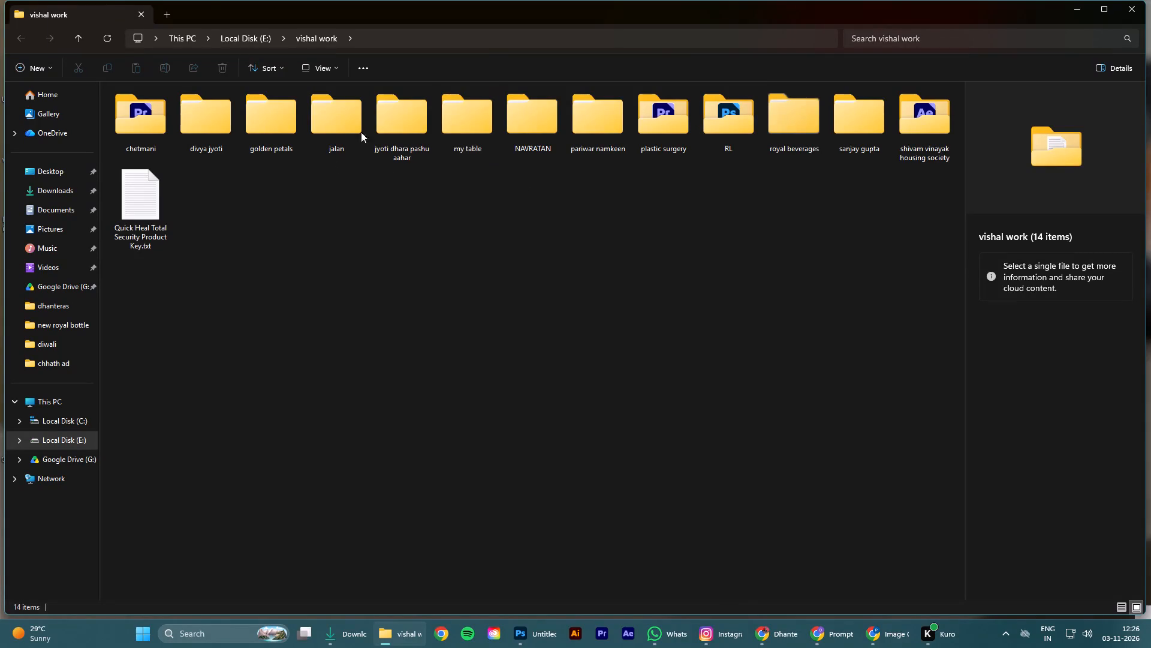
Open the logo folder inside the jalan client folder under vishal work.
double_click(339, 126)
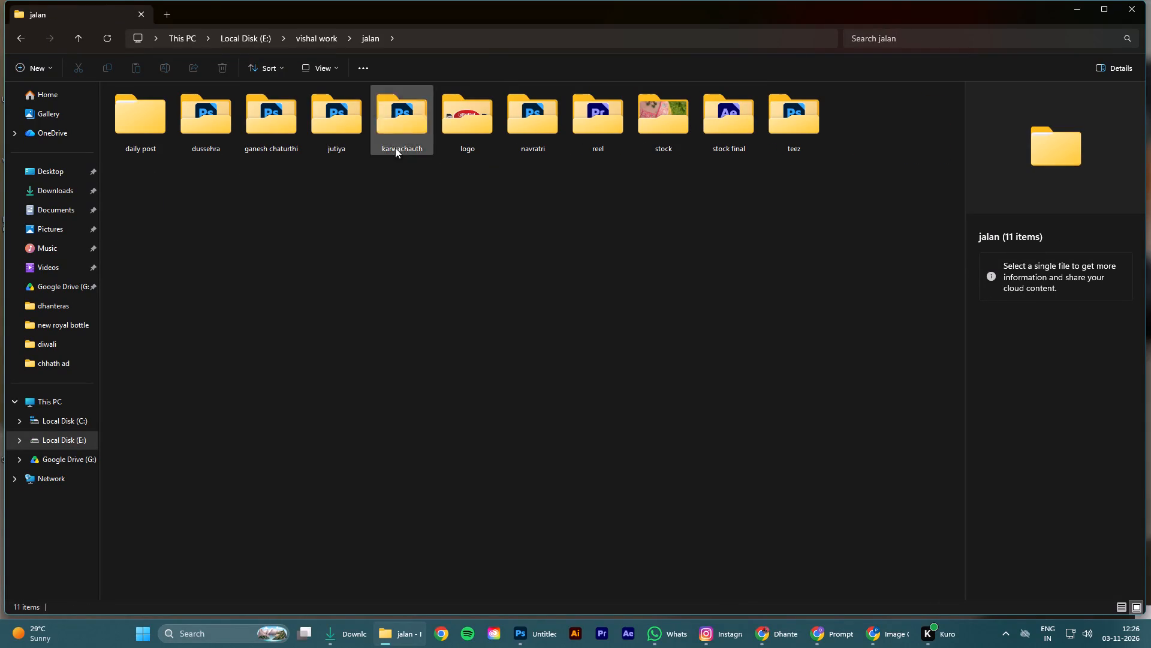
double_click(472, 131)
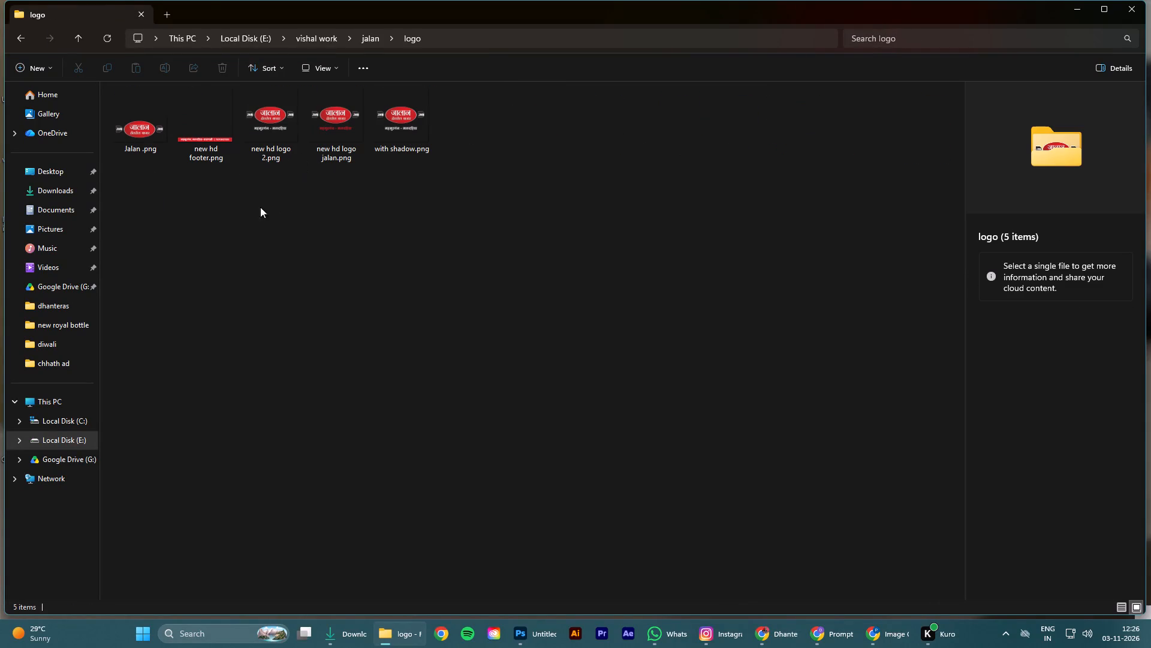
left_click(101, 39)
left_click(265, 245)
left_click(523, 637)
left_click(523, 637)
Place new hd logo 2.png and new hd footer.png together into the Dhanteras poster in Photoshop.
left_click(273, 110)
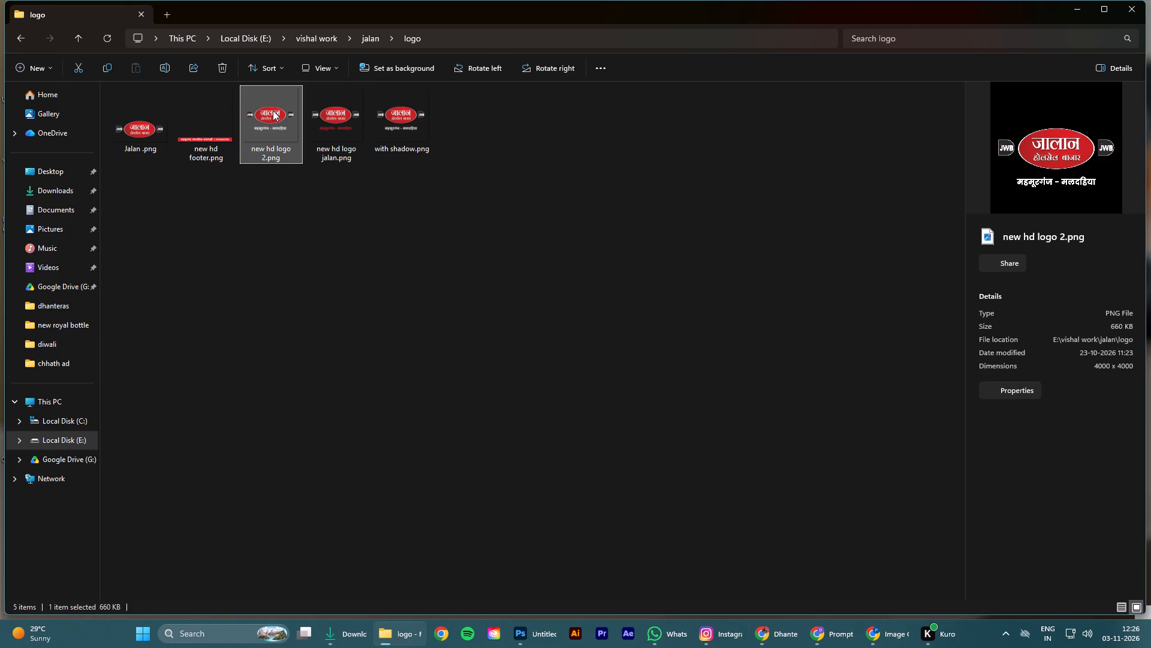
left_click(212, 134, "ctrl")
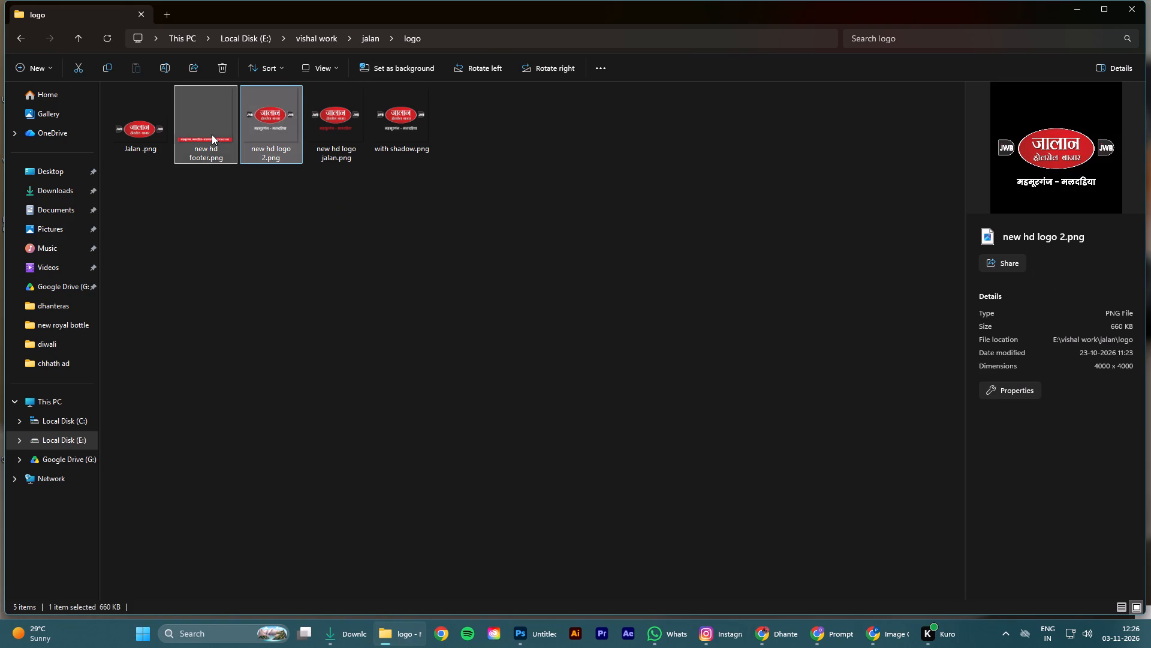
left_click_drag(269, 110, 531, 629)
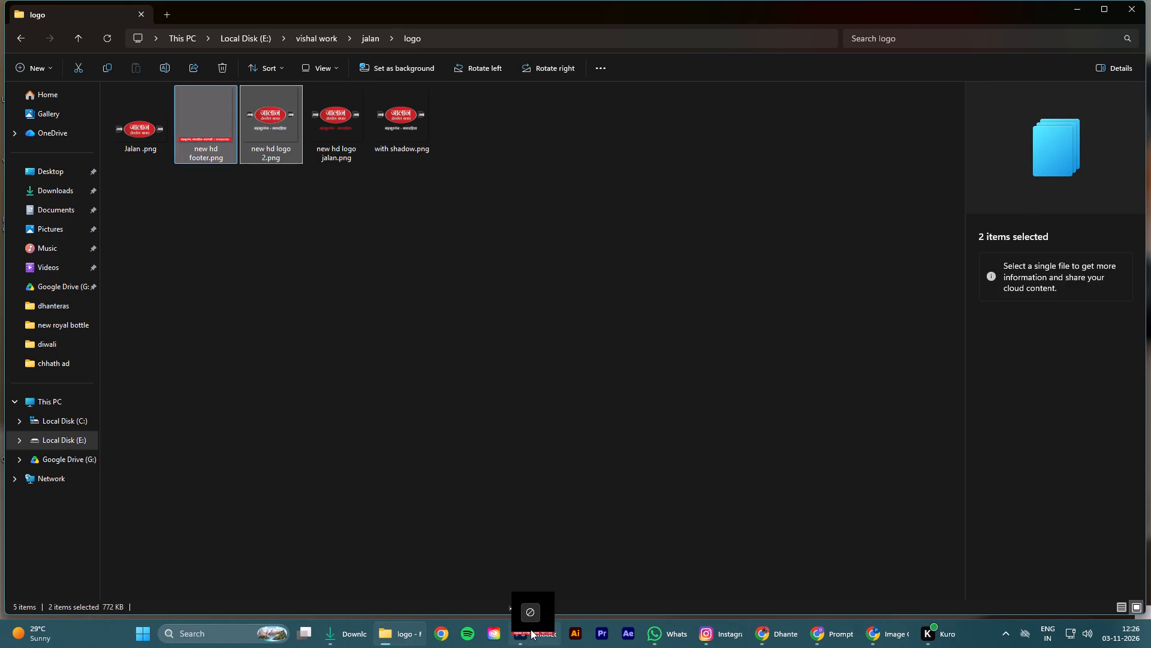
left_click_drag(531, 629, 552, 430)
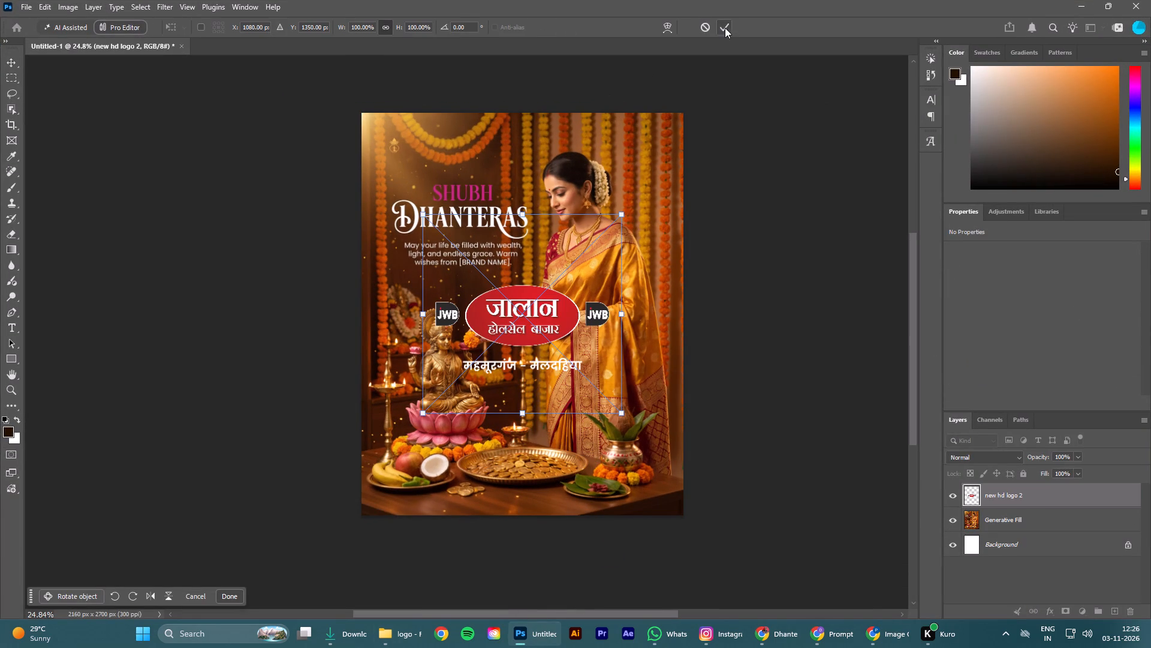
left_click(725, 28)
left_click(726, 25)
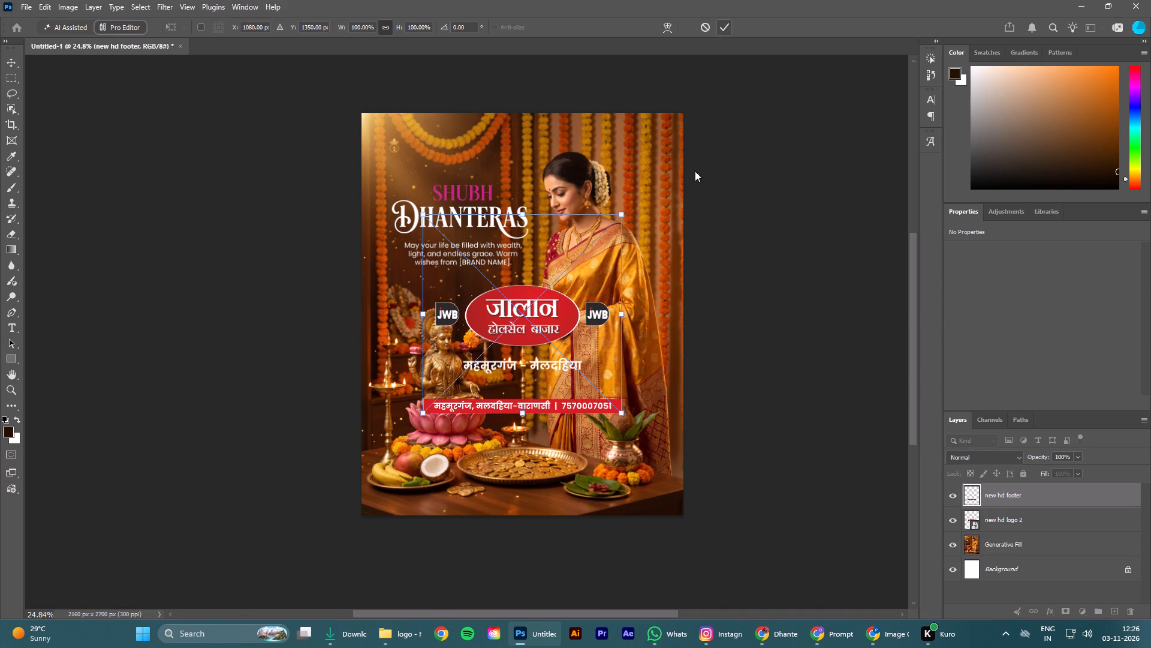
left_click(756, 241)
Scale the Jalan logo down to about 44% and position it above the SHUBH DHANTERAS headline.
left_click(555, 314)
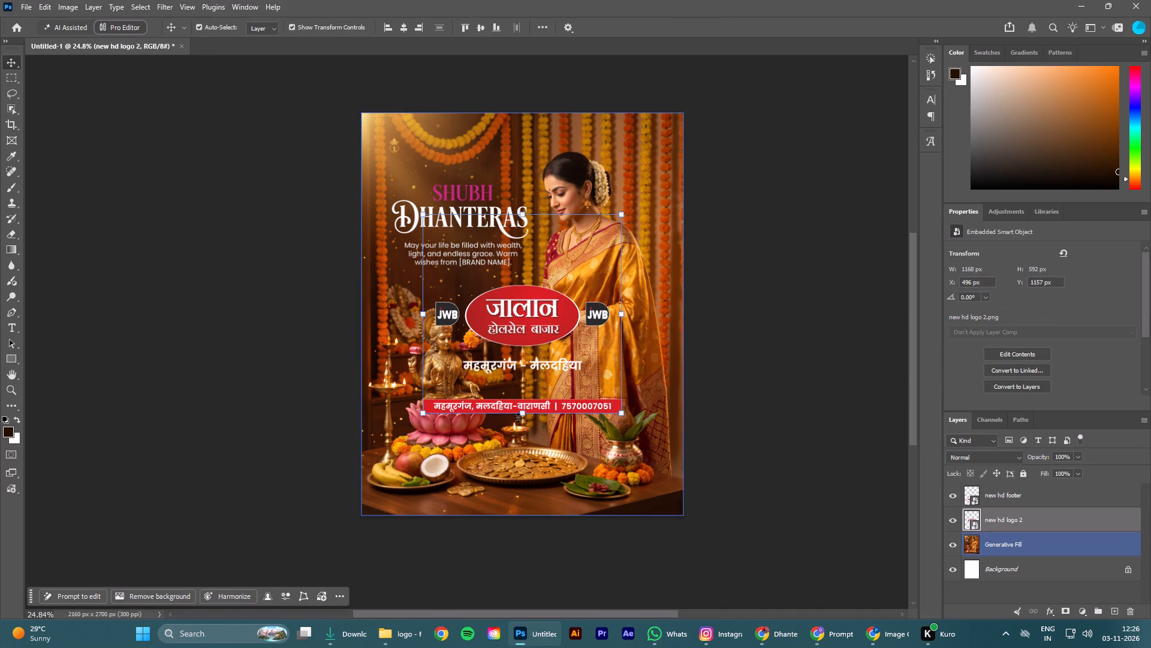
left_click_drag(523, 412, 516, 301)
left_click_drag(526, 267, 505, 216)
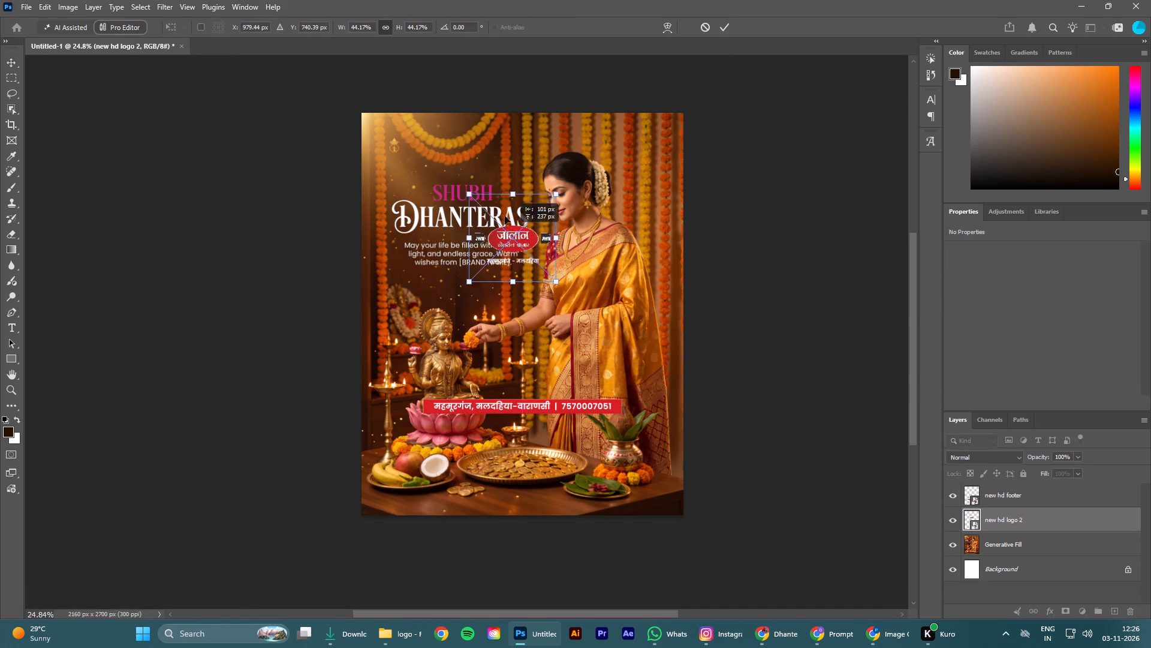
left_click_drag(505, 216, 465, 152)
left_click(725, 25)
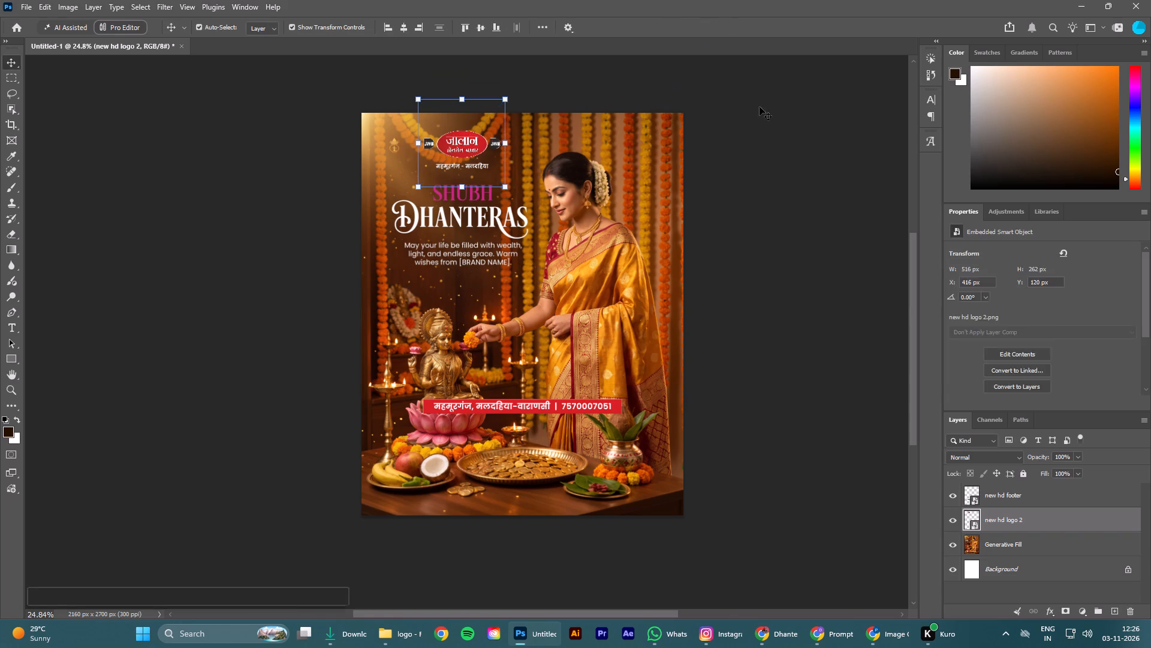
left_click(804, 211)
left_click(463, 150)
left_click(806, 245)
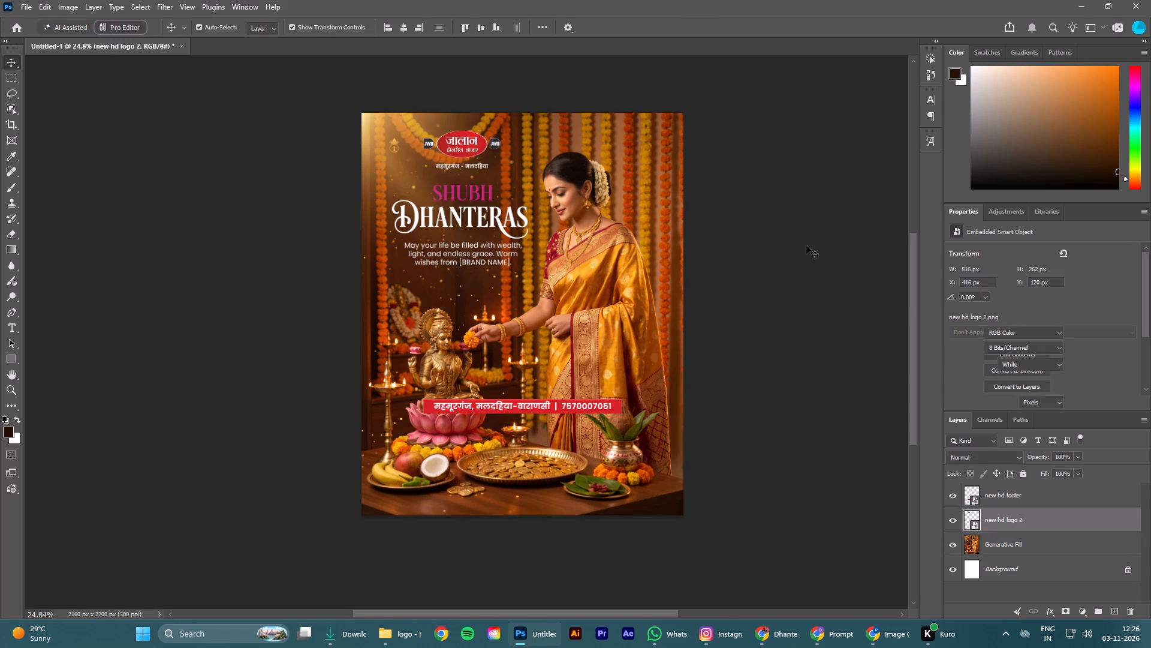
Enlarge the red address footer proportionally to the full 2160 px canvas width at the poster's bottom.
left_click(505, 404)
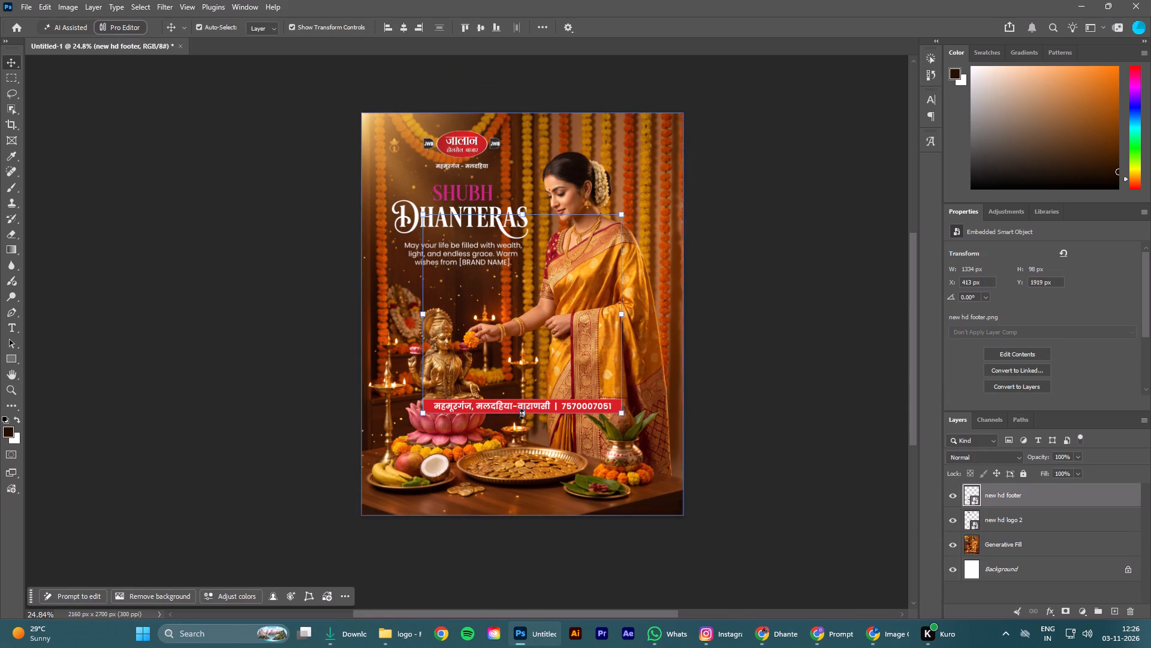
left_click_drag(522, 414, 511, 515)
left_click_drag(529, 505, 520, 502)
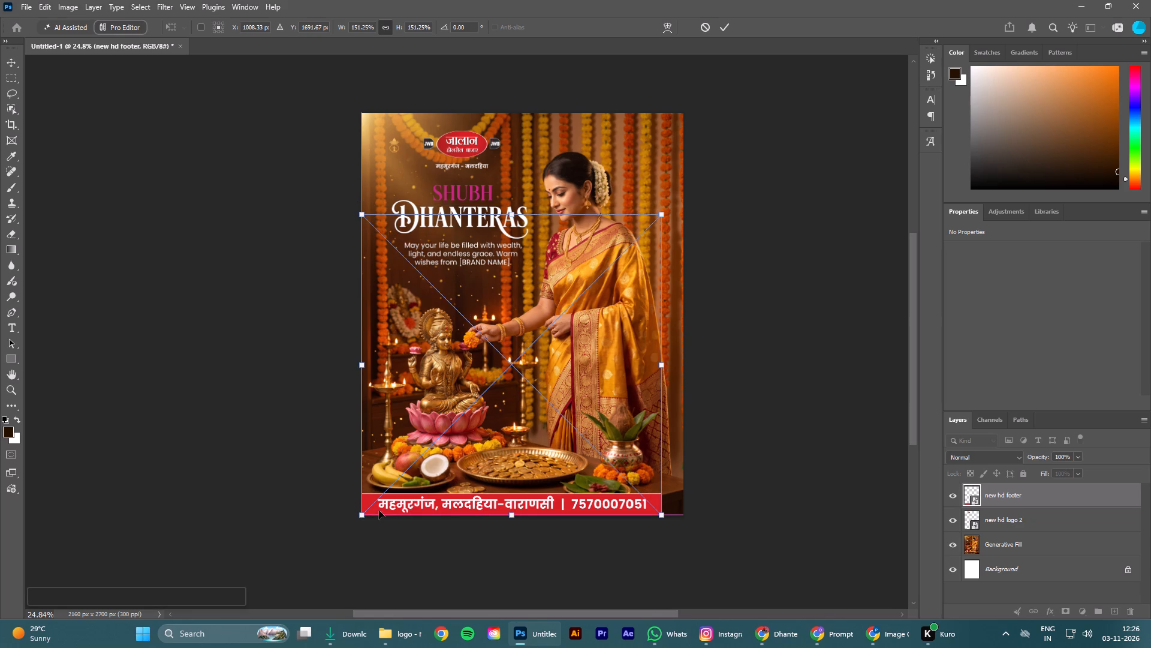
left_click_drag(662, 368, 683, 368)
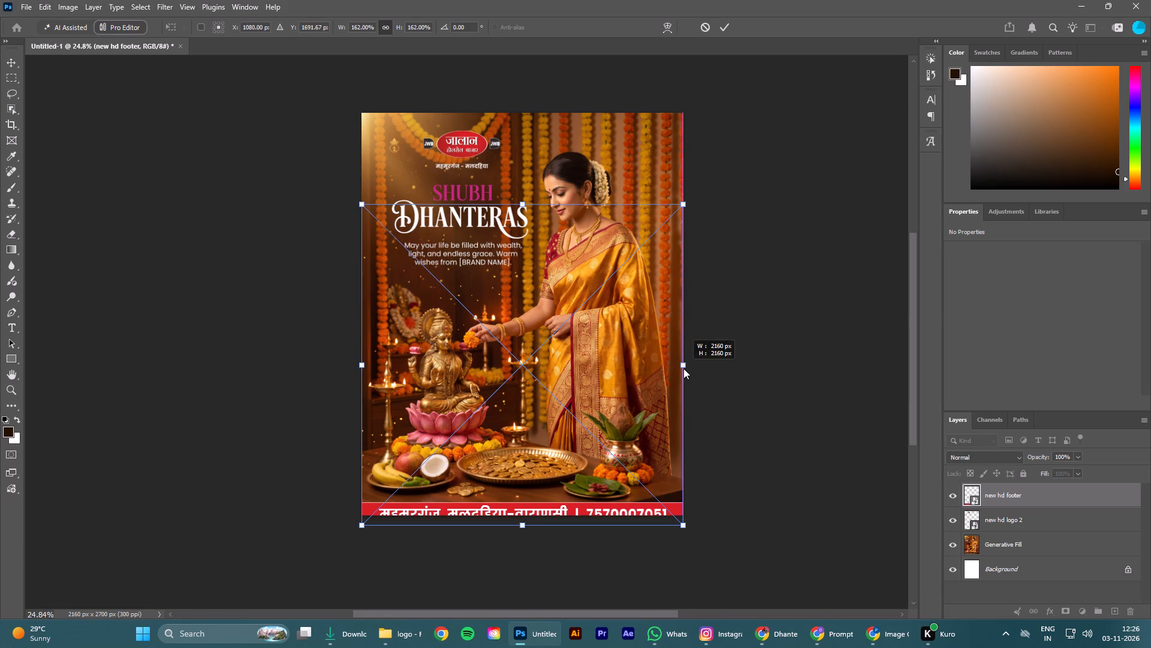
left_click_drag(683, 368, 684, 368)
left_click(720, 34)
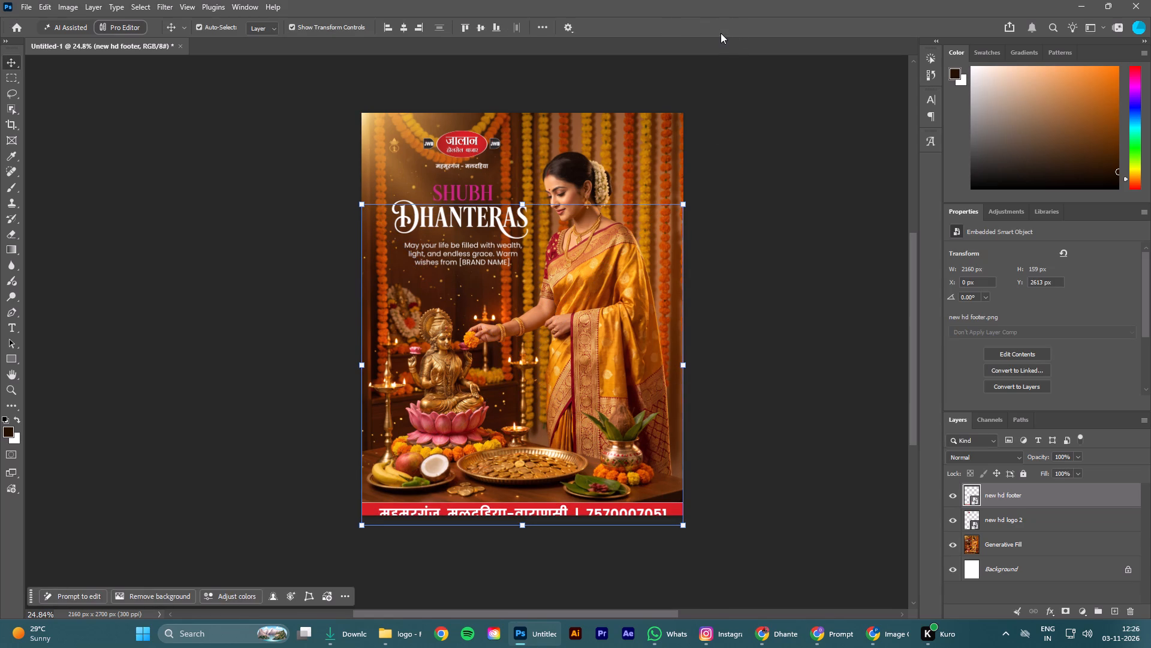
Align the footer strip to the canvas's horizontal centre and bottom edge.
left_click(395, 24)
left_click(402, 29)
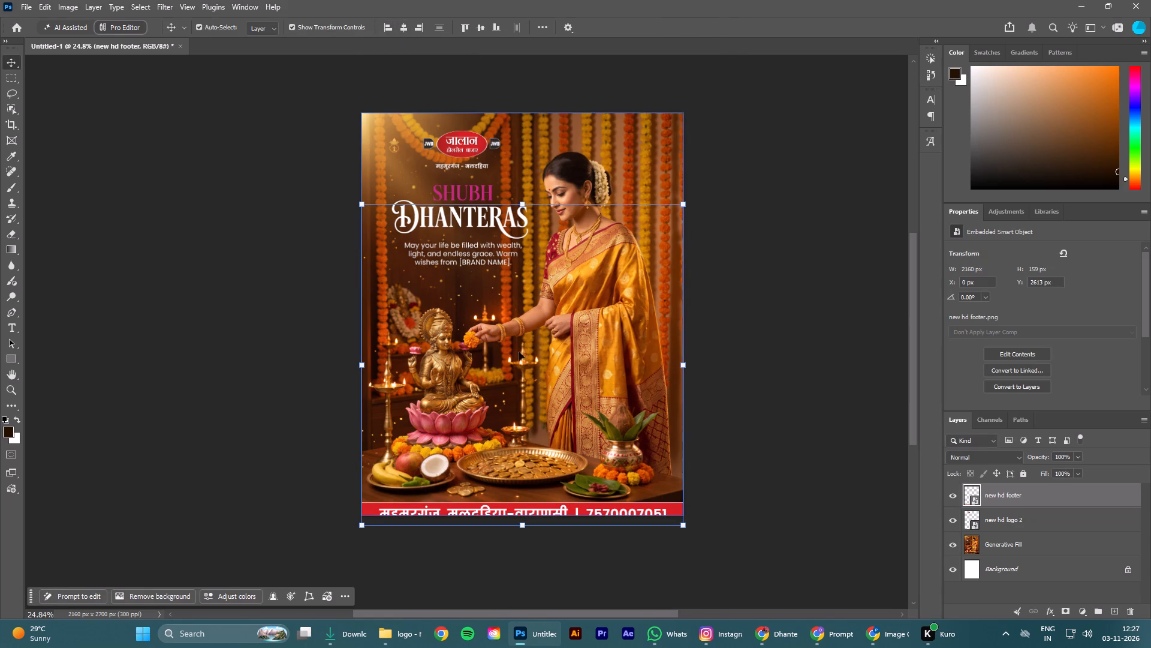
left_click(495, 28)
left_click(837, 373)
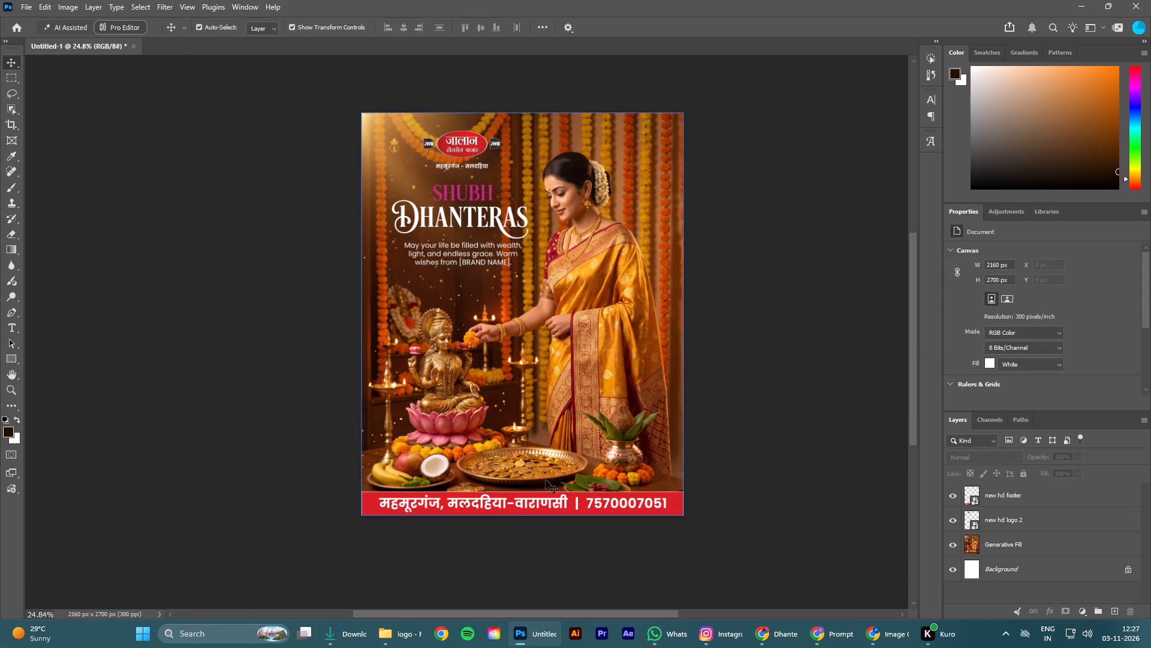
Nudge the footer strip about 8 px down past the poster's bottom edge.
left_click(517, 502)
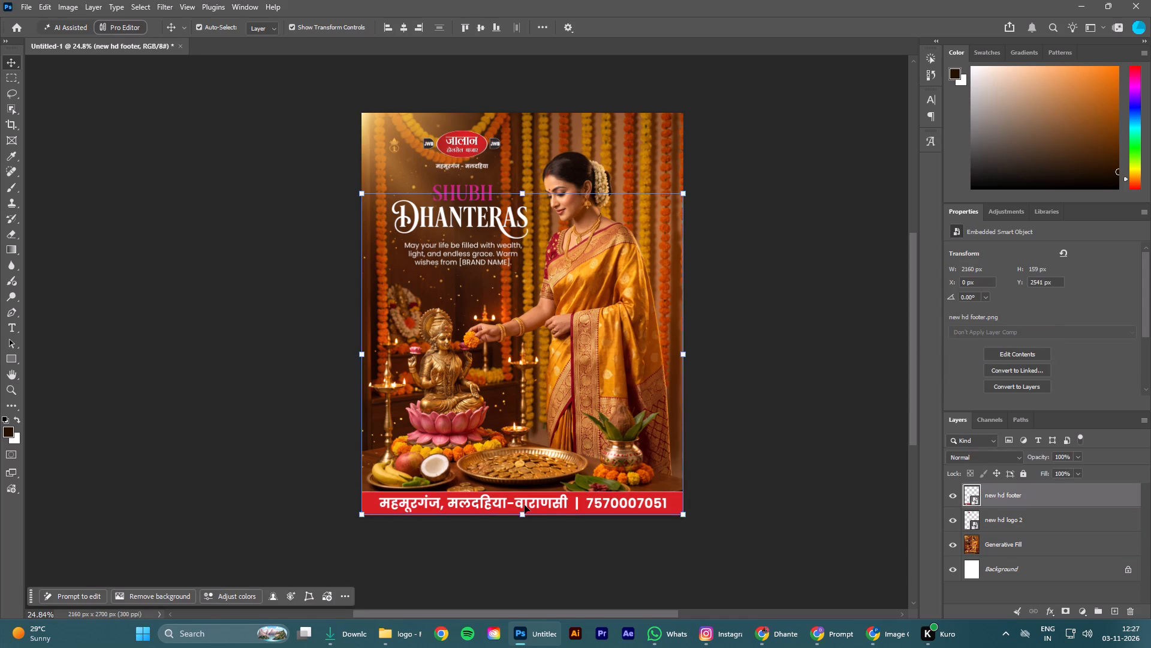
key("Down")
key("Down")
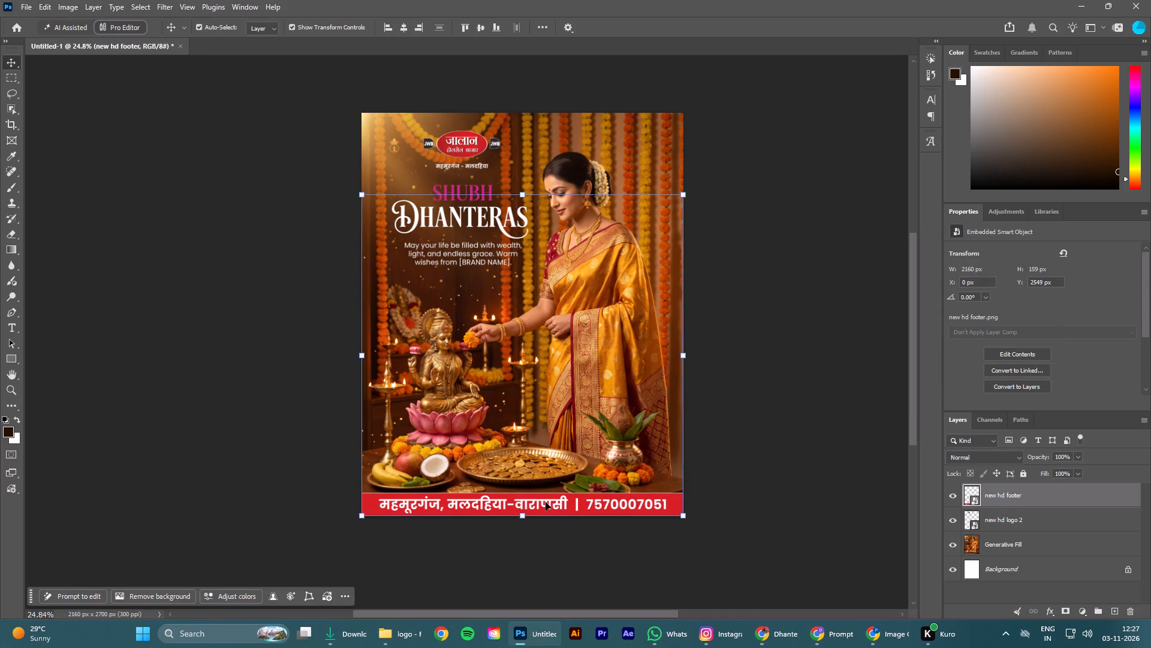
key("Down")
key("Up")
left_click(804, 421)
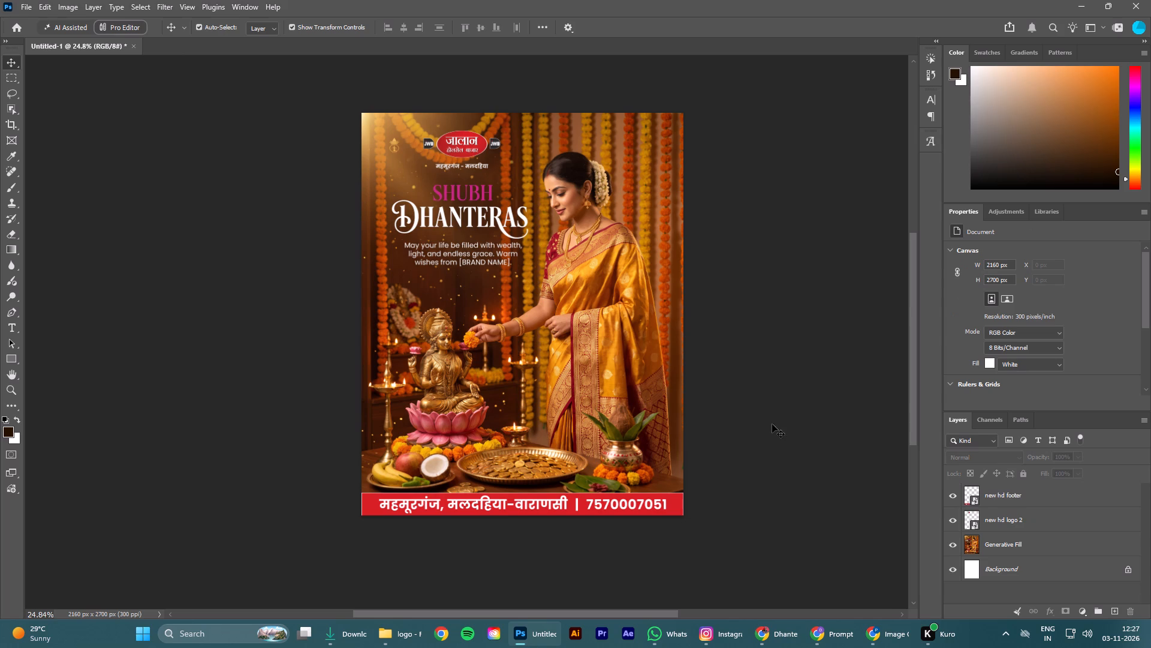
Enlarge the Jalan logo to about 48% and nudge it into line centred above the headline.
left_click(465, 146)
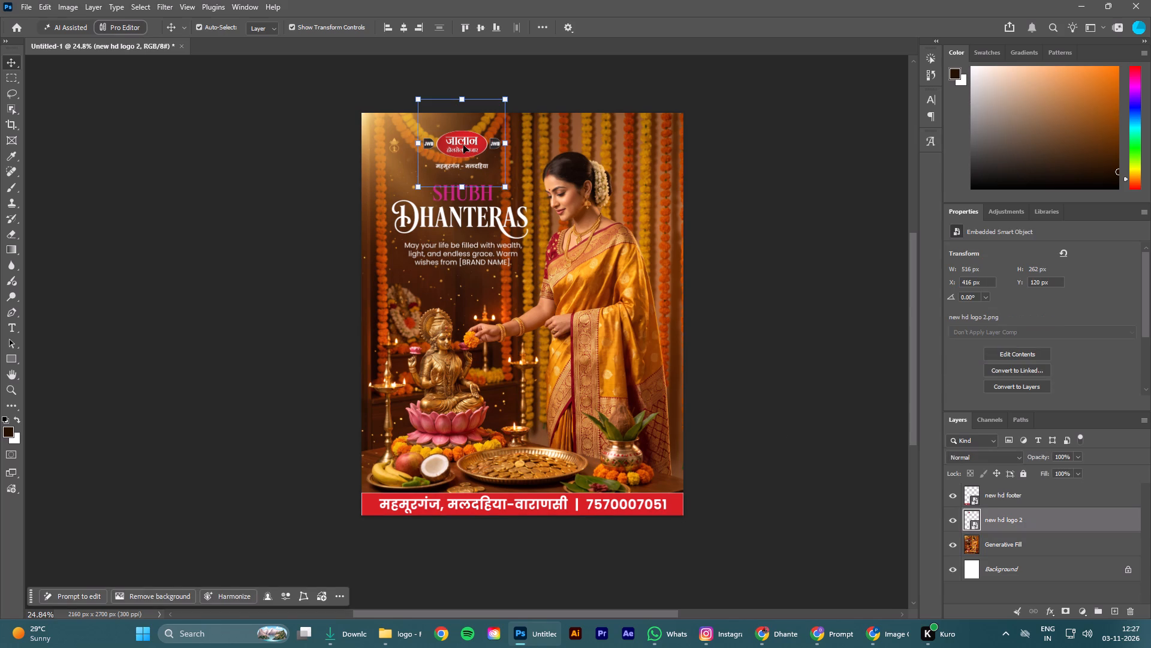
key("Left")
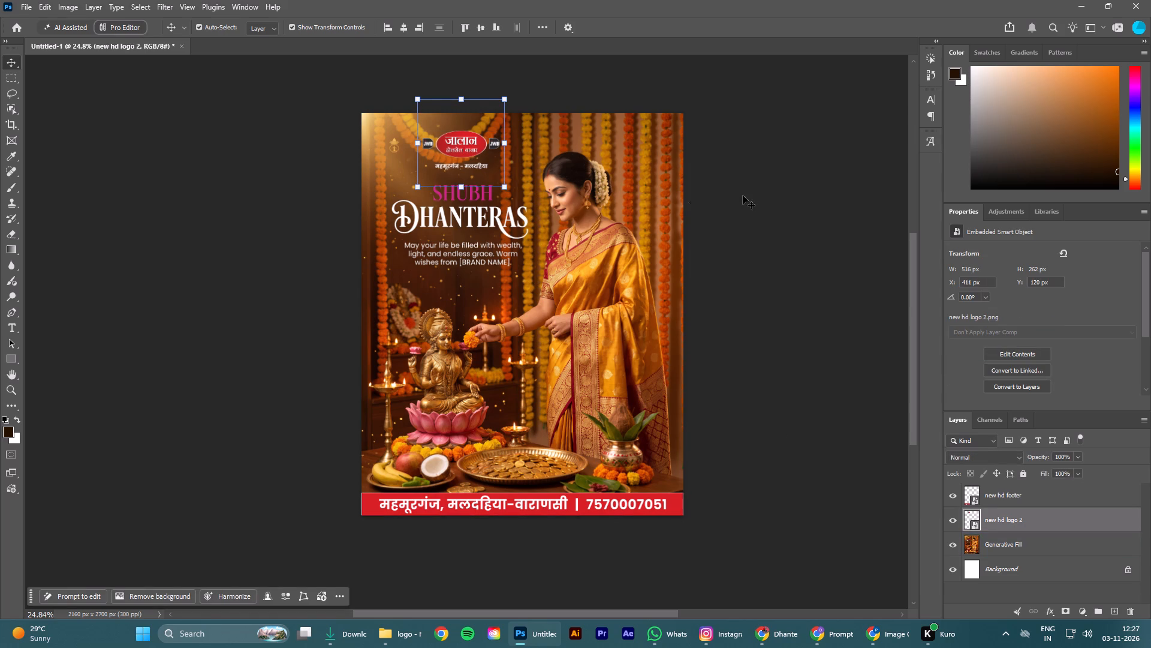
left_click_drag(463, 98, 464, 90)
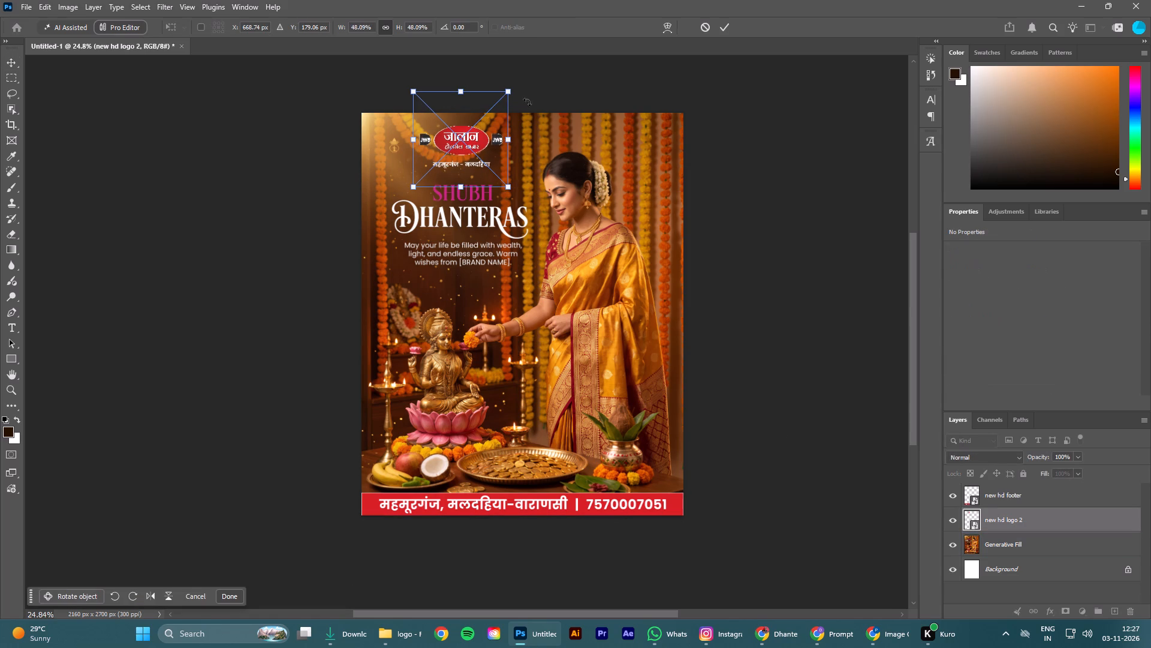
key("Right")
key("Down")
key("Down")
key("Right")
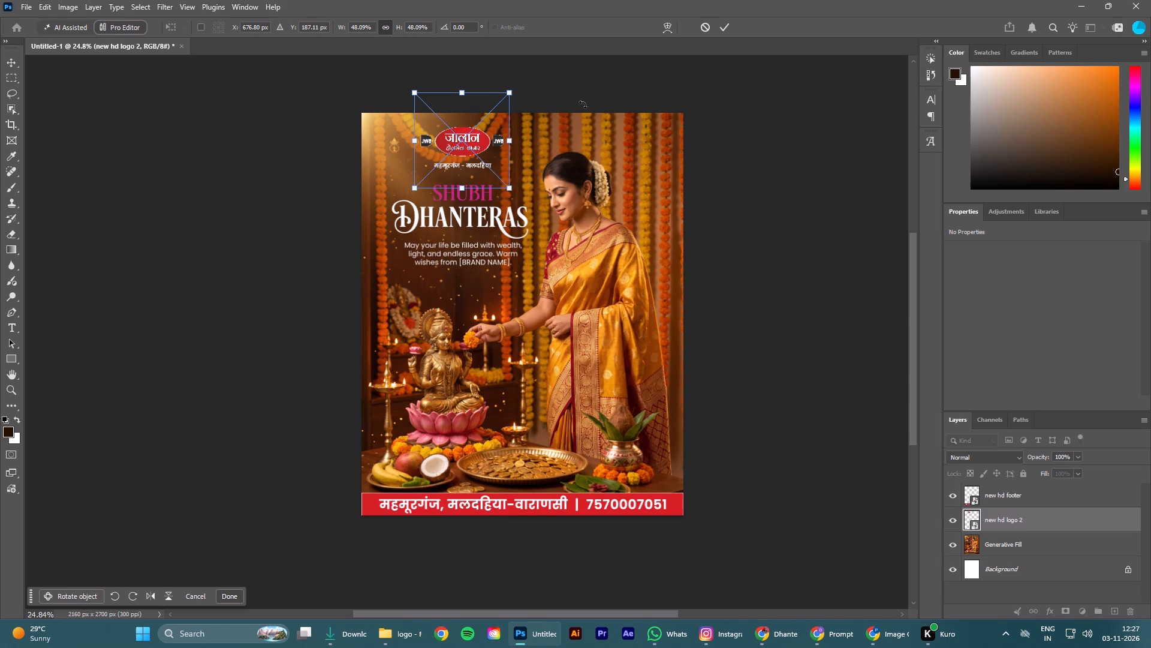
key("Up")
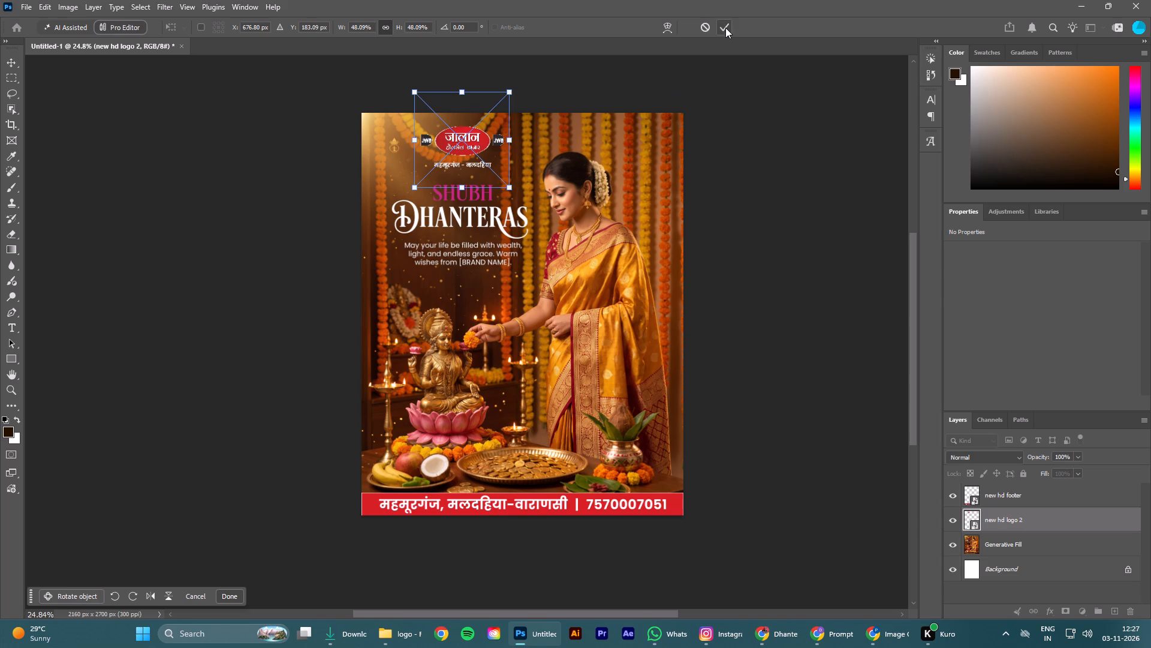
left_click(725, 28)
left_click(818, 184)
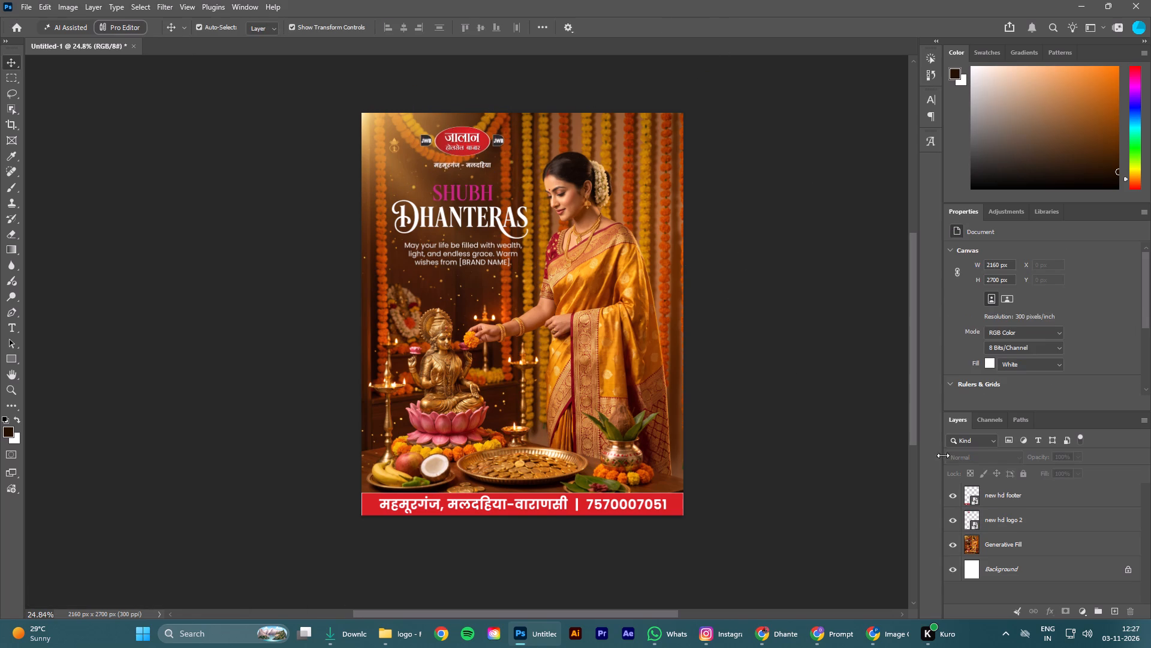
Lasso the greeting paragraph with the [BRAND NAME] placeholder on the Generative Fill layer and remove it with generative AI.
left_click(1026, 541)
scroll(468, 230, "up", 1)
scroll(468, 230, "up", 6, "alt")
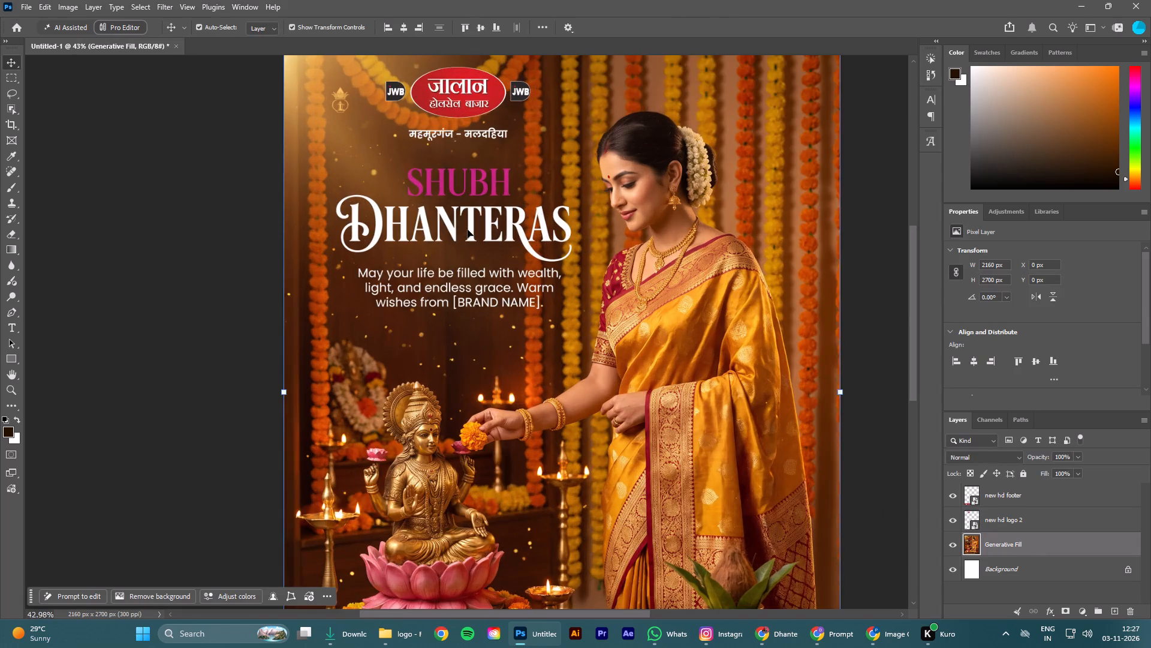
scroll(468, 230, "up", 4, "alt")
left_click(8, 79)
left_click(7, 96)
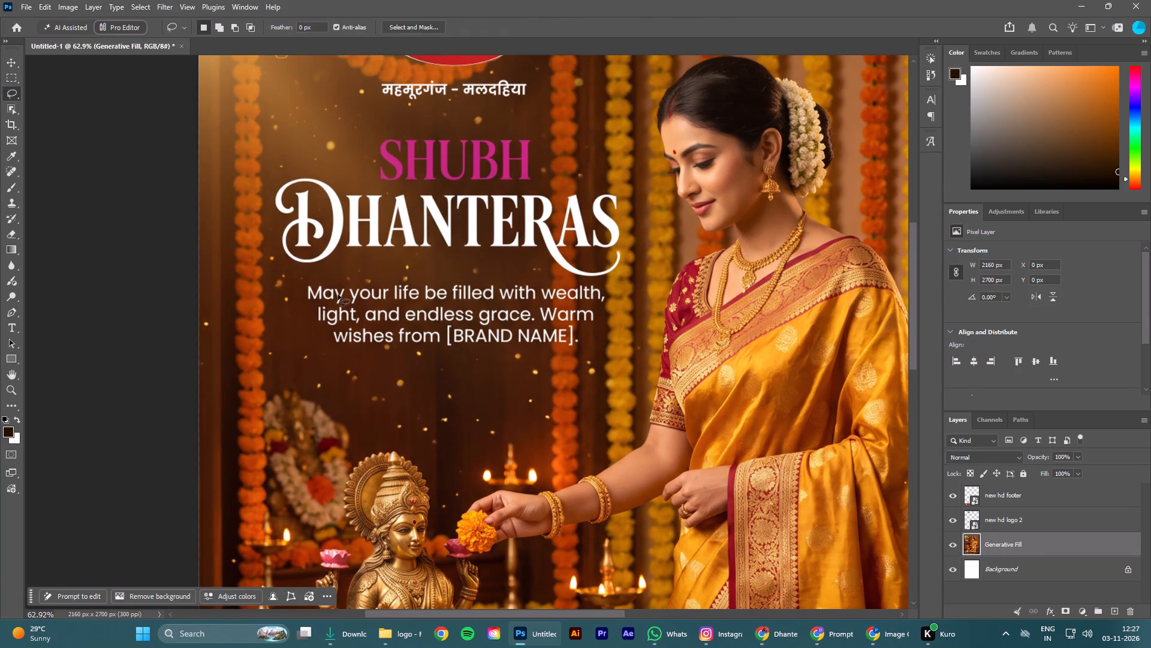
left_click_drag(299, 276, 459, 281)
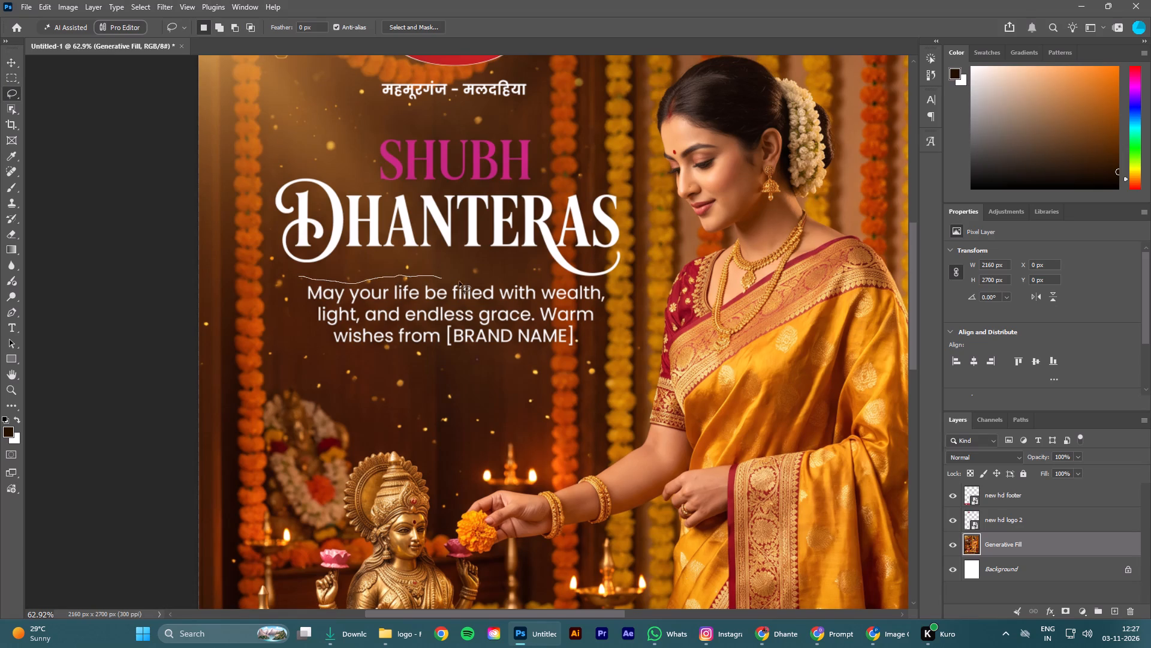
left_click_drag(459, 281, 576, 284)
left_click_drag(576, 284, 608, 291)
left_click_drag(608, 291, 568, 351)
left_click_drag(568, 351, 379, 352)
left_click_drag(379, 352, 300, 283)
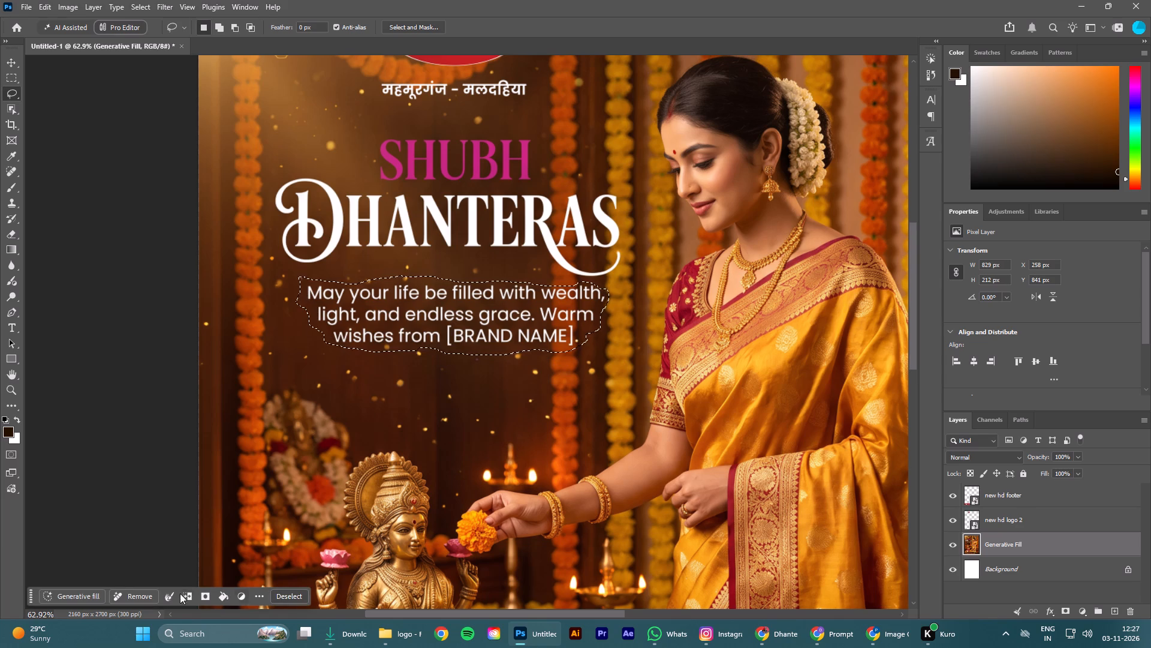
left_click(138, 596)
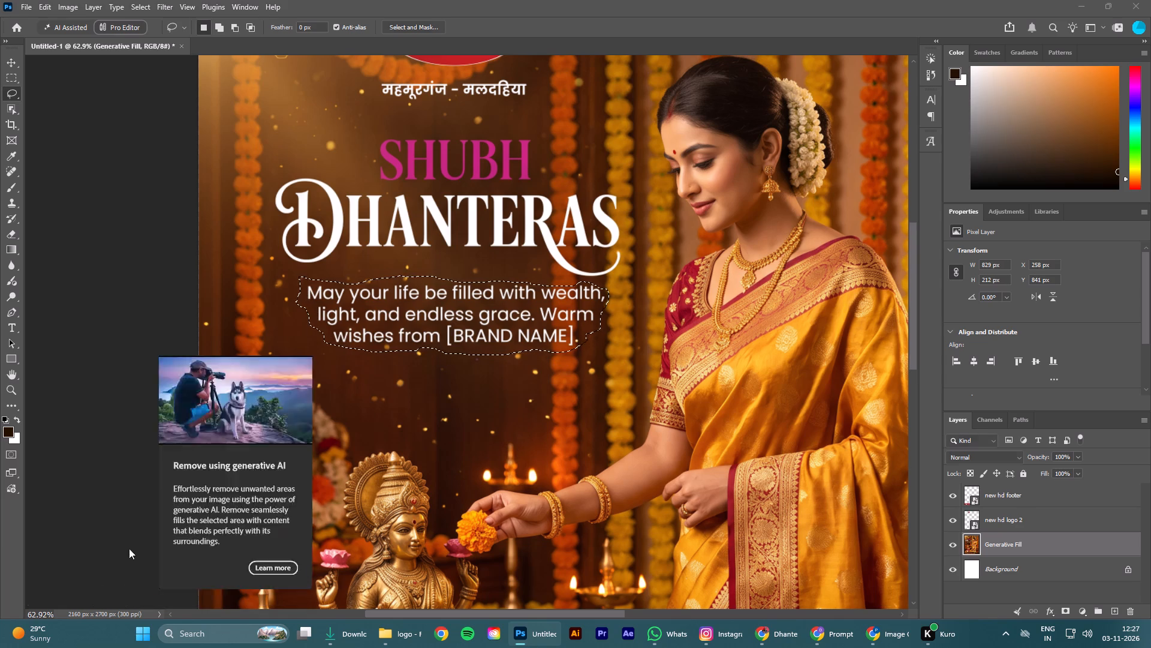
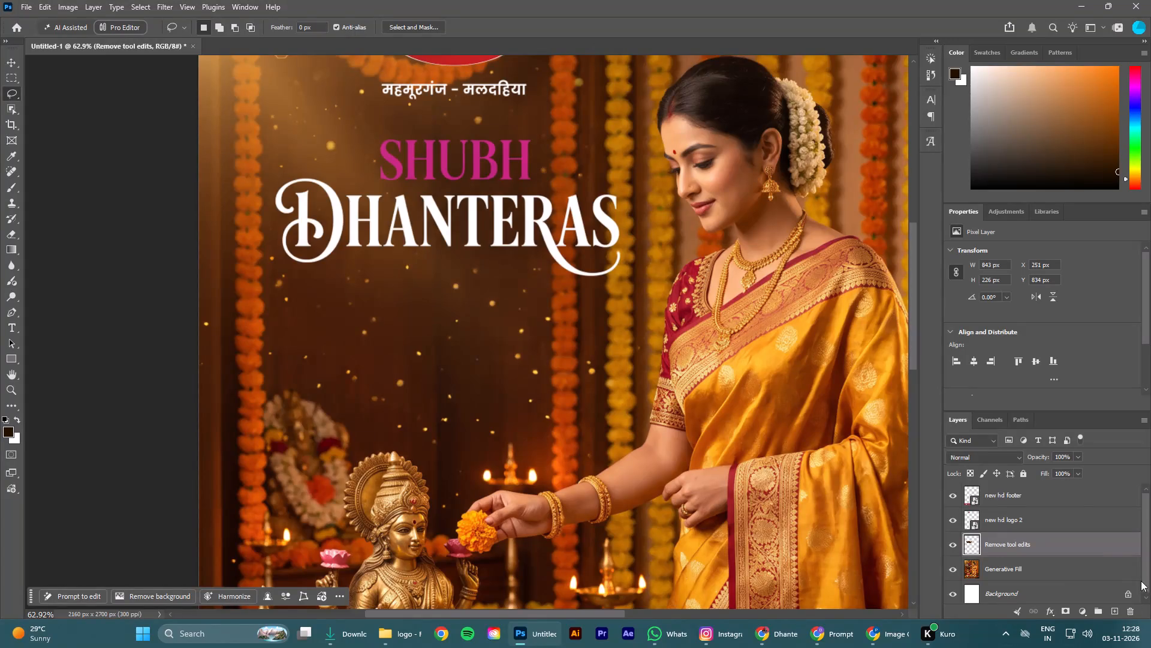
Merge the Remove tool edits layer with the Generative Fill layer into one background artwork layer.
left_click(1034, 577)
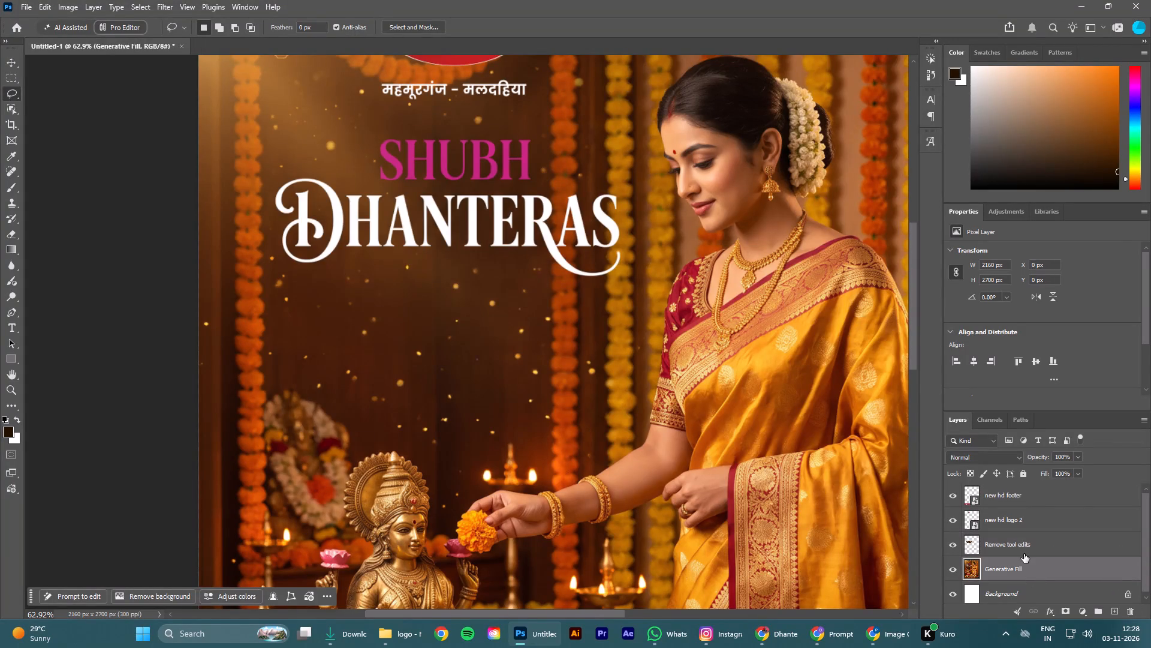
left_click(1024, 554, "ctrl")
right_click(1024, 554)
left_click(1054, 351)
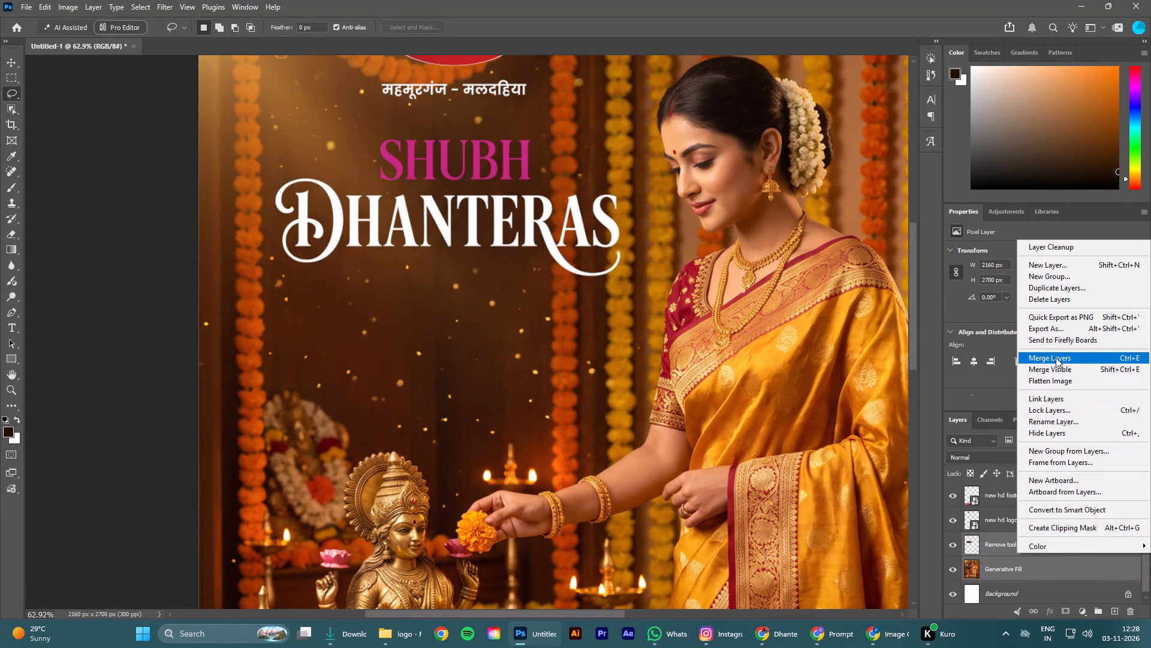
left_click(1056, 358)
Scale the Jalan logo down to about 43%, keeping it just above the SHUBH headline.
left_click(10, 58)
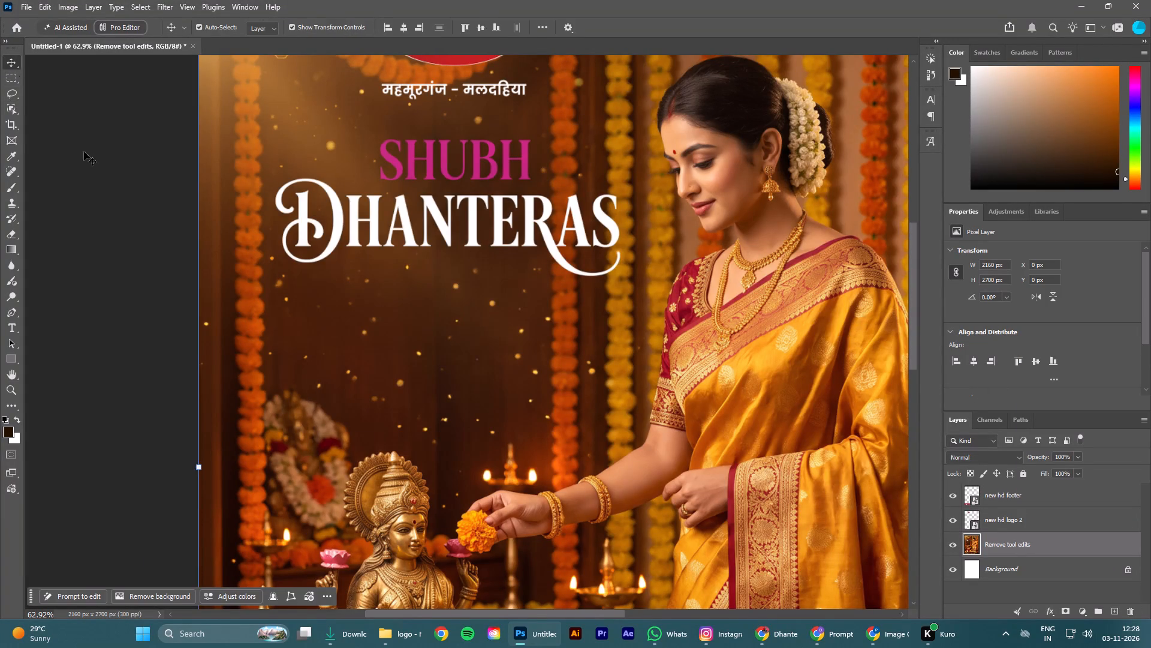
left_click(86, 154)
scroll(418, 299, "down", 7, "alt")
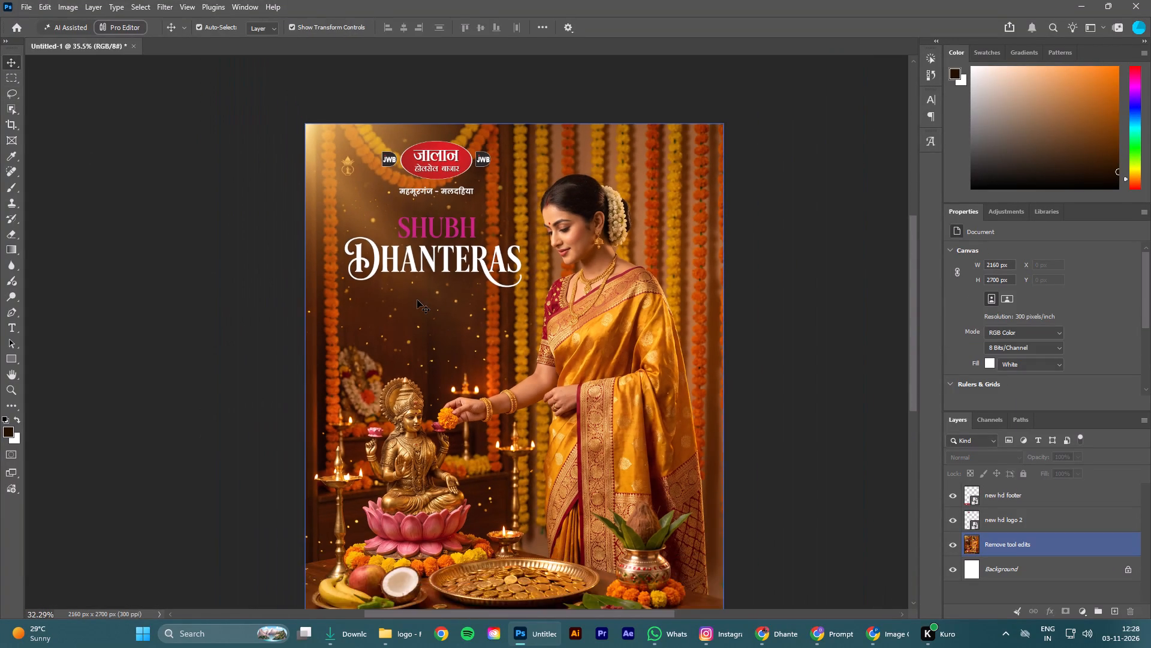
scroll(417, 300, "up", 4)
left_click(433, 210)
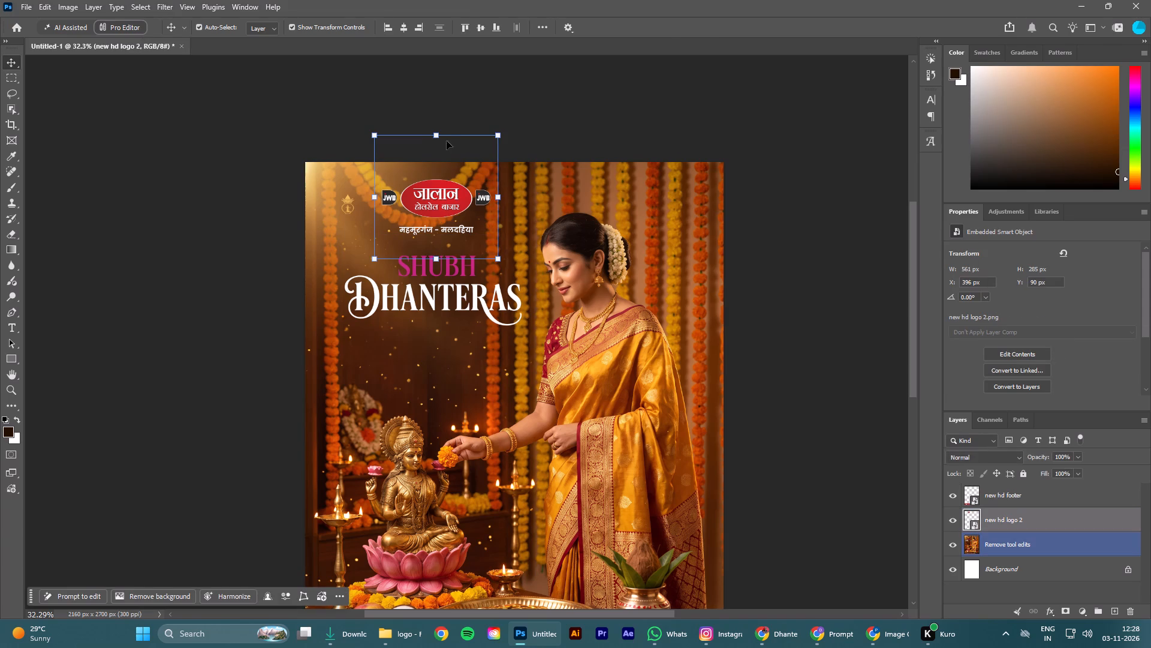
left_click_drag(435, 136, 431, 149)
left_click(726, 32)
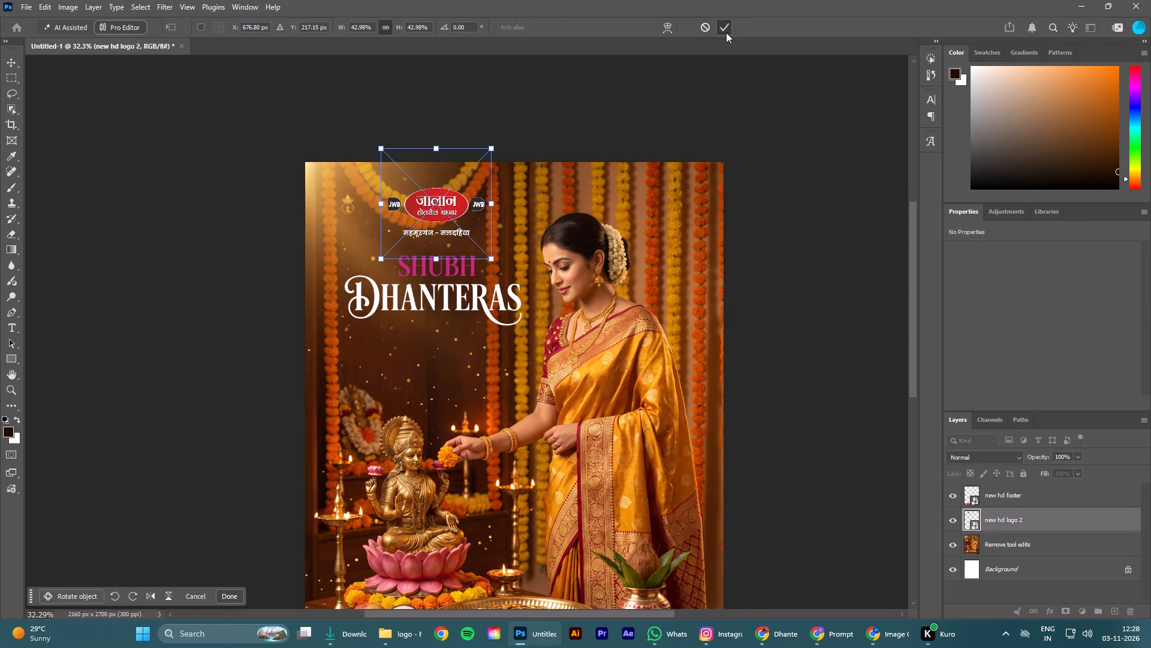
left_click(772, 109)
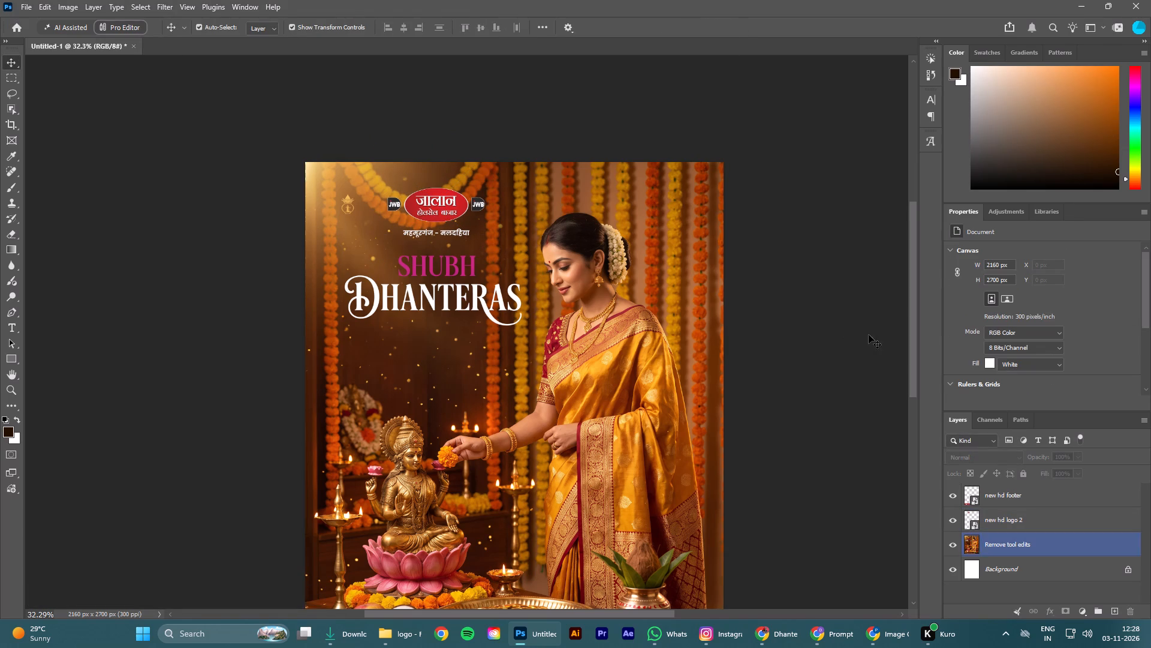
Add a new empty layer directly above the Remove tool edits layer.
scroll(867, 337, "down", 3)
scroll(861, 325, "down", 6, "alt")
scroll(861, 325, "down", 1)
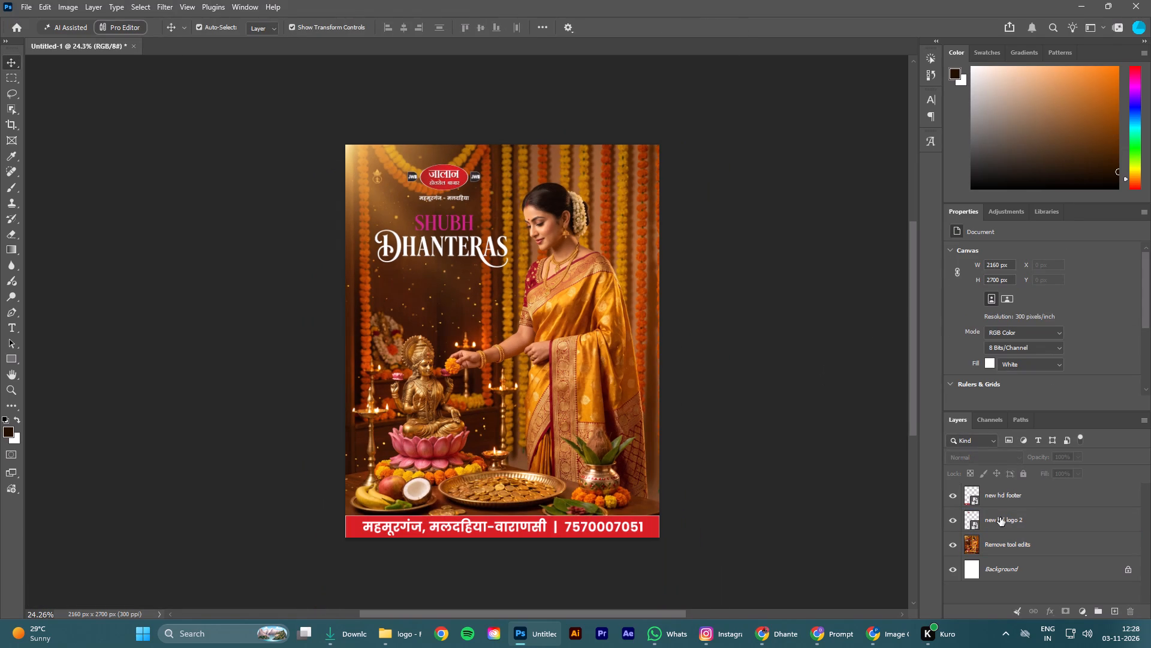
left_click(1011, 545)
left_click(1111, 607)
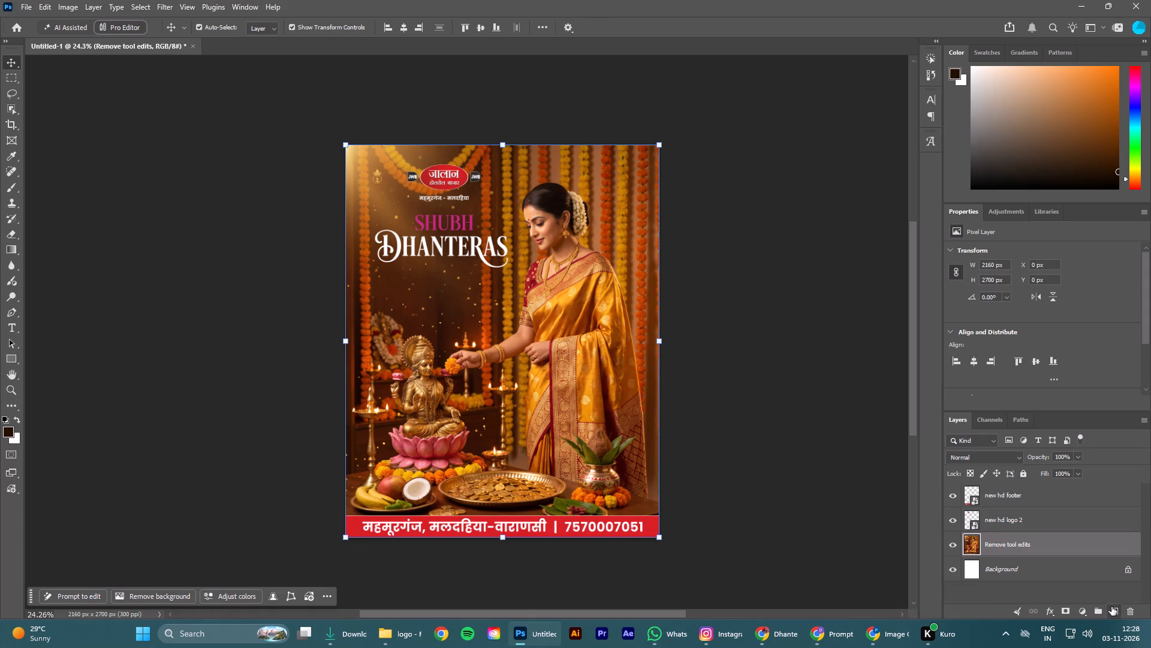
left_click(988, 542)
Paint soft dark brown shading behind the logo across the poster's upper-left area with a 1000 px brush at 33% opacity.
key("b")
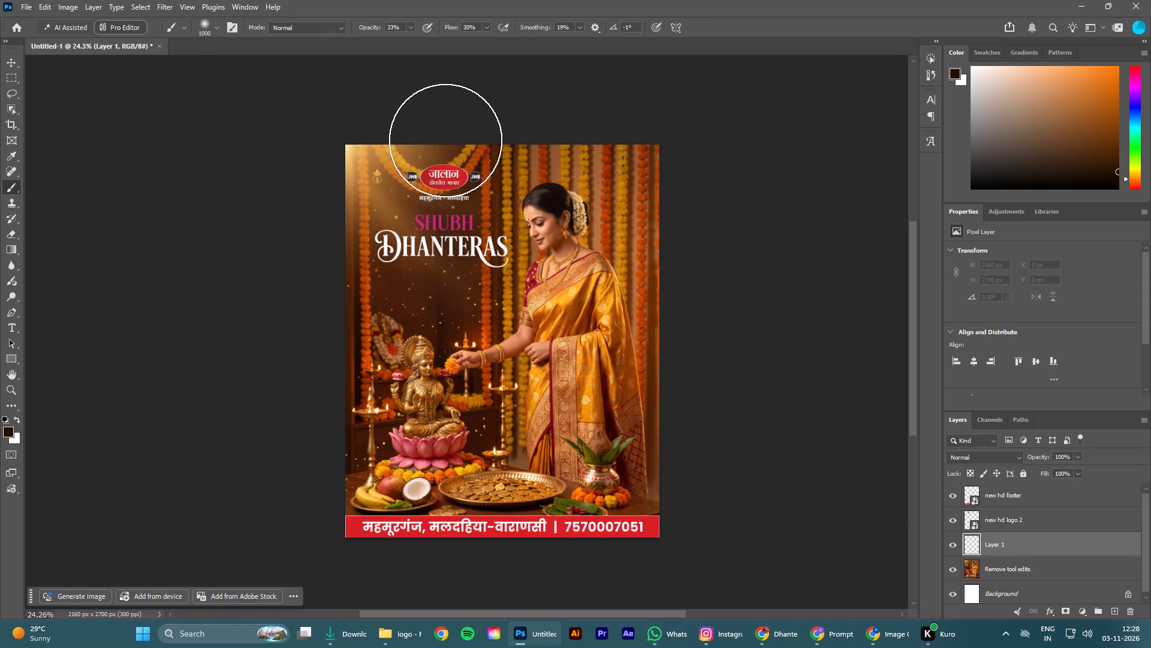
triple_click(443, 139)
left_click(443, 139)
left_click_drag(439, 142, 419, 147)
left_click_drag(419, 147, 414, 149)
left_click(410, 149)
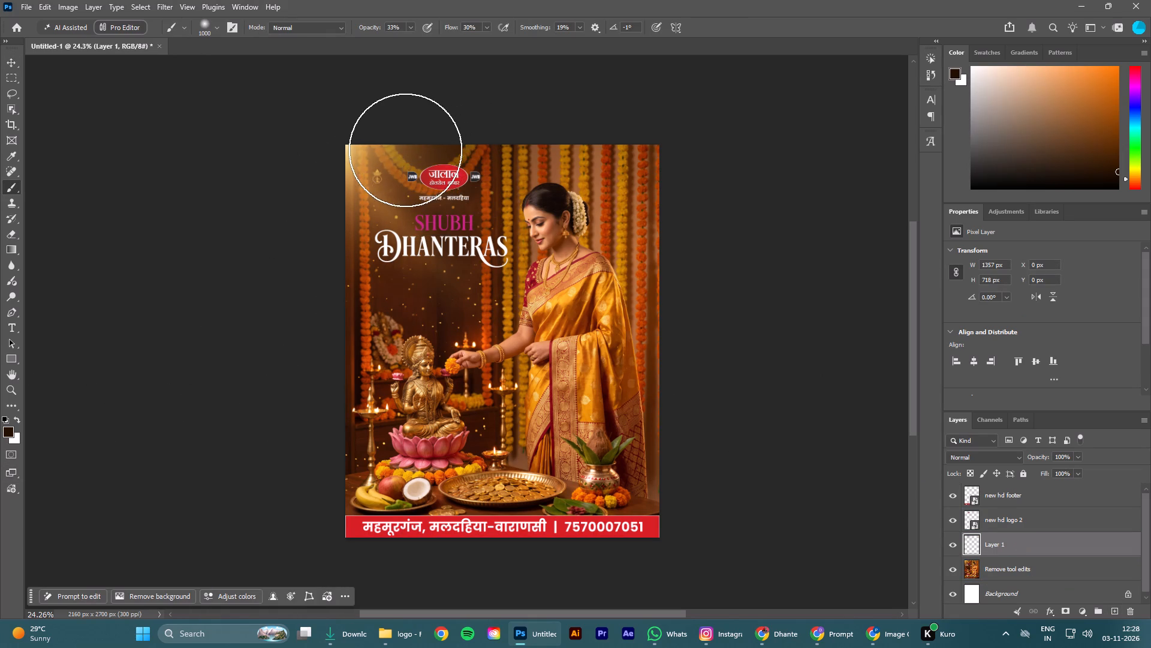
left_click(405, 150)
left_click(392, 152)
double_click(434, 150)
left_click_drag(444, 145, 255, 176)
triple_click(438, 153)
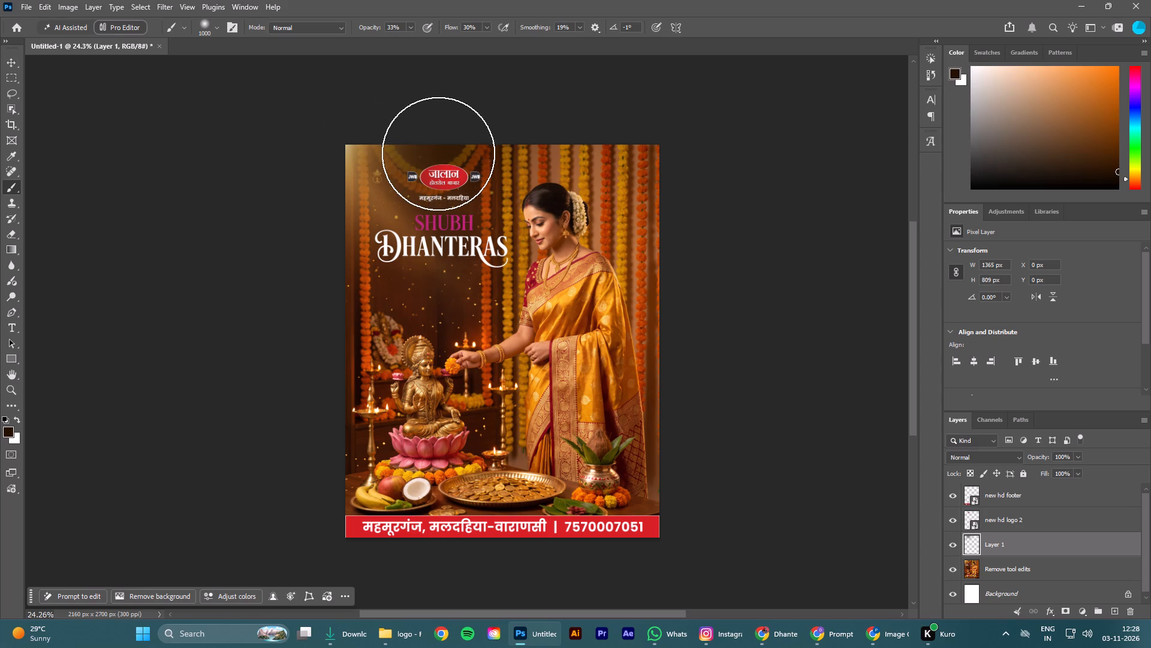
left_click(438, 154)
left_click(442, 154)
double_click(450, 154)
left_click_drag(459, 154, 182, 221)
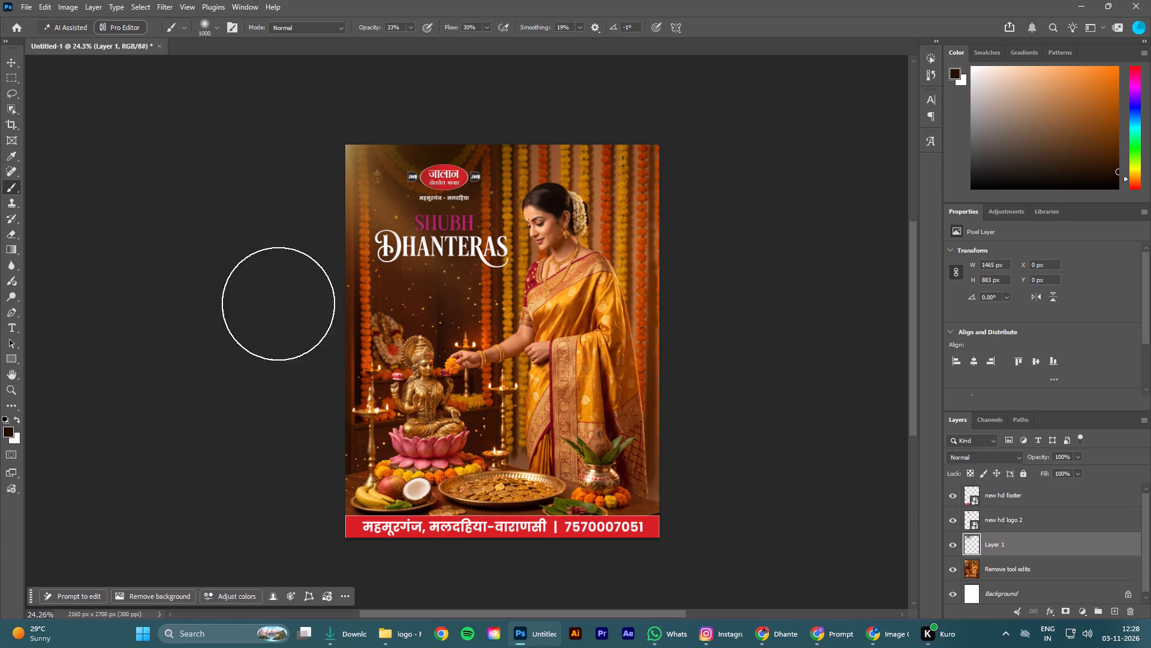
Erase the dark shading over the word SHUBH on Layer 1 with a soft 150 px eraser.
left_click(1011, 546)
key("e")
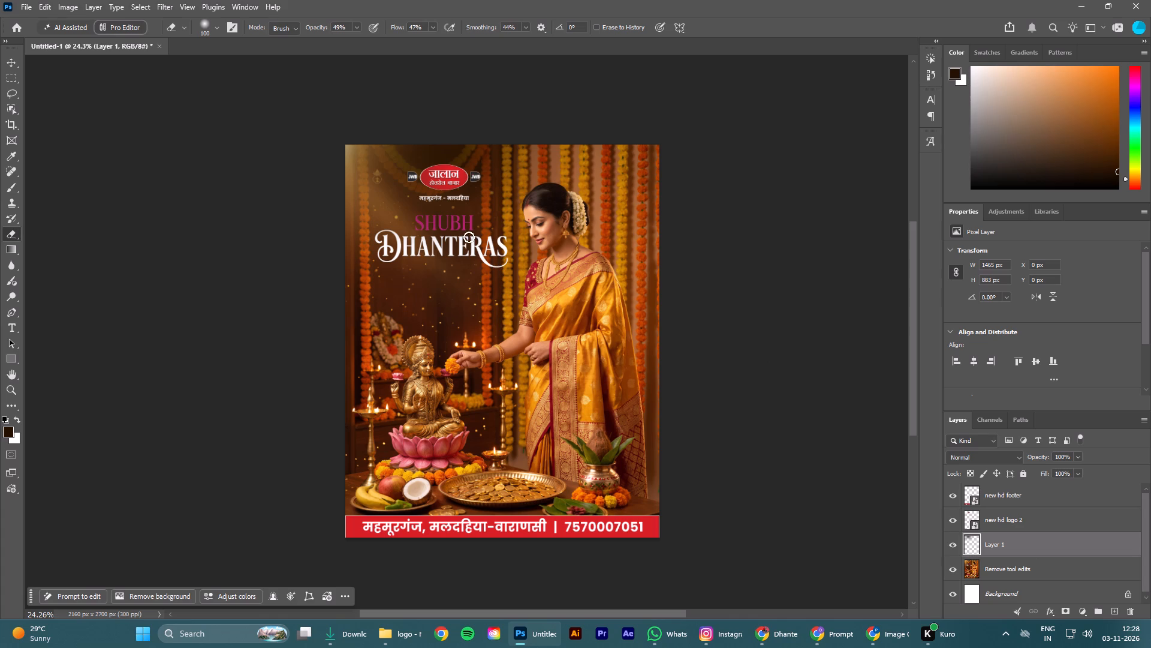
key("bracketright")
key("bracketright")
left_click_drag(470, 223, 402, 223)
left_click_drag(458, 221, 396, 224)
left_click_drag(457, 223, 423, 223)
left_click_drag(451, 223, 447, 223)
left_click_drag(447, 223, 443, 224)
left_click_drag(453, 223, 459, 224)
left_click_drag(461, 219, 464, 224)
double_click(464, 220)
triple_click(468, 221)
triple_click(469, 222)
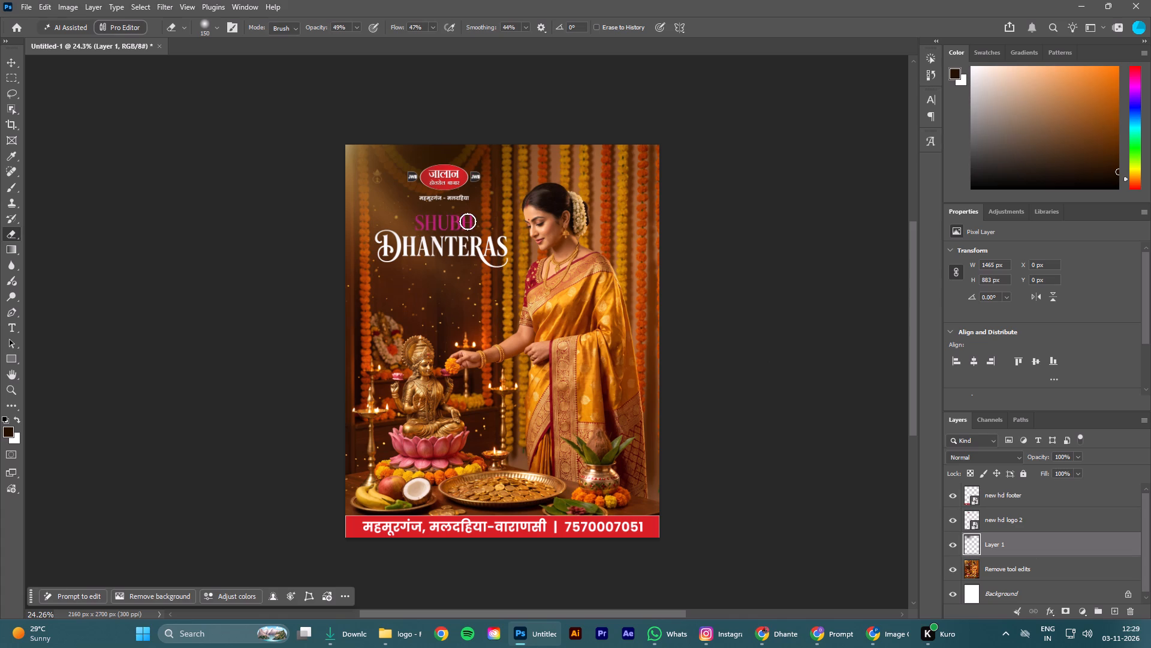
left_click(466, 217)
left_click(462, 220)
left_click(459, 217)
double_click(452, 217)
triple_click(449, 222)
double_click(442, 221)
left_click(436, 217)
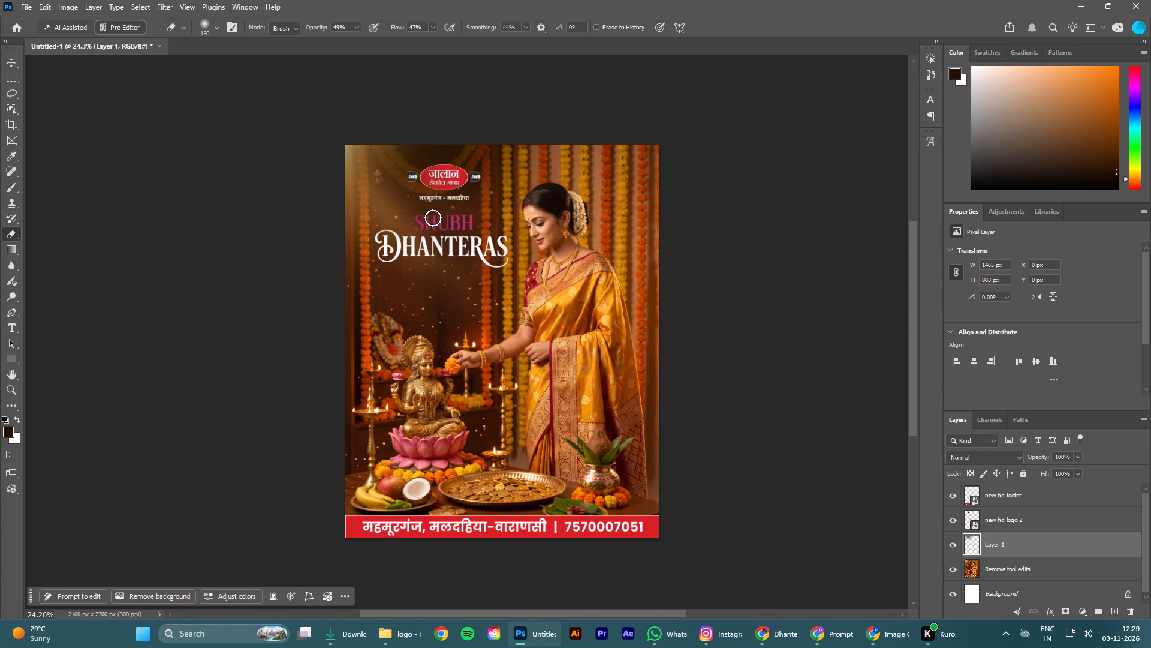
left_click(430, 216)
left_click(429, 220)
left_click_drag(425, 220, 421, 229)
double_click(418, 227)
triple_click(418, 222)
triple_click(419, 222)
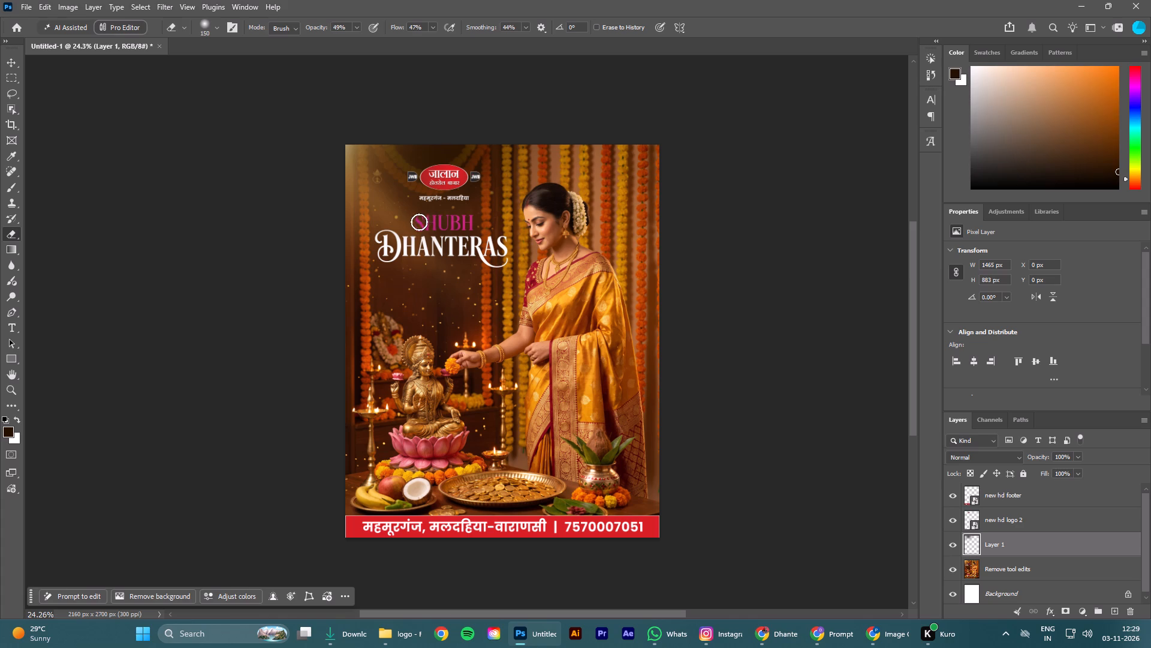
triple_click(419, 220)
triple_click(419, 221)
triple_click(420, 223)
triple_click(420, 221)
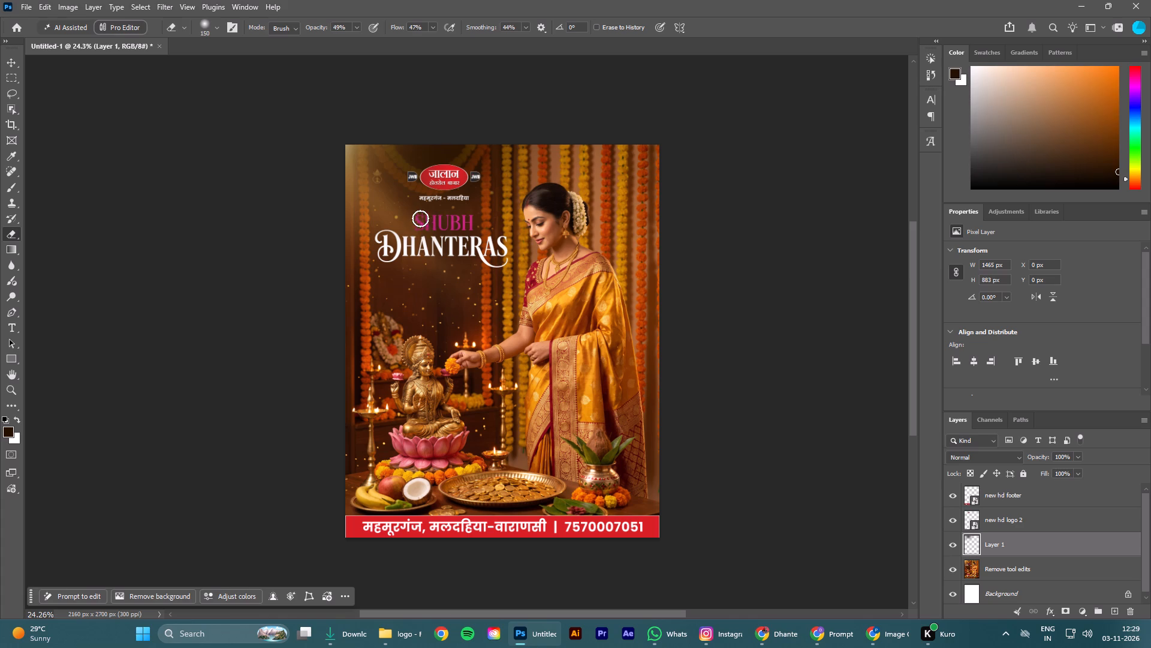
double_click(423, 220)
triple_click(427, 221)
double_click(430, 223)
left_click(438, 224)
triple_click(442, 222)
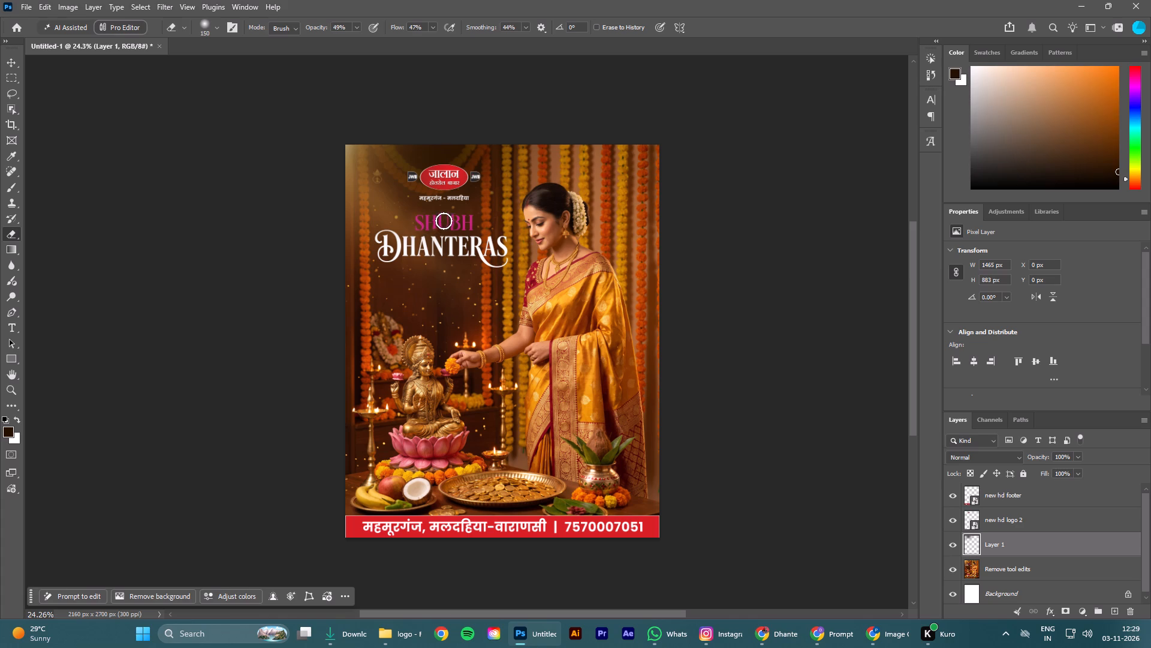
left_click(444, 221)
double_click(450, 220)
double_click(456, 220)
double_click(464, 220)
Erase the dark shading over and around the DHANTERAS lettering on Layer 1.
left_click_drag(466, 220, 483, 230)
left_click_drag(502, 227, 501, 235)
left_click_drag(499, 231, 505, 256)
left_click(507, 245)
left_click_drag(492, 235, 477, 247)
left_click_drag(456, 229, 435, 244)
left_click_drag(421, 239, 412, 252)
left_click_drag(387, 241, 386, 250)
left_click_drag(384, 243, 383, 253)
left_click_drag(378, 240, 382, 246)
left_click_drag(379, 237, 381, 249)
left_click_drag(380, 241, 385, 260)
left_click_drag(378, 262, 381, 269)
left_click_drag(377, 260, 375, 273)
left_click_drag(379, 261, 391, 286)
left_click_drag(418, 266, 450, 272)
left_click_drag(453, 256, 473, 275)
left_click_drag(466, 256, 485, 268)
left_click_drag(482, 250, 490, 259)
left_click_drag(490, 248, 493, 254)
Select the subject on the Remove tool edits layer and copy the woman, idol and offerings to a new layer.
left_click(1004, 571)
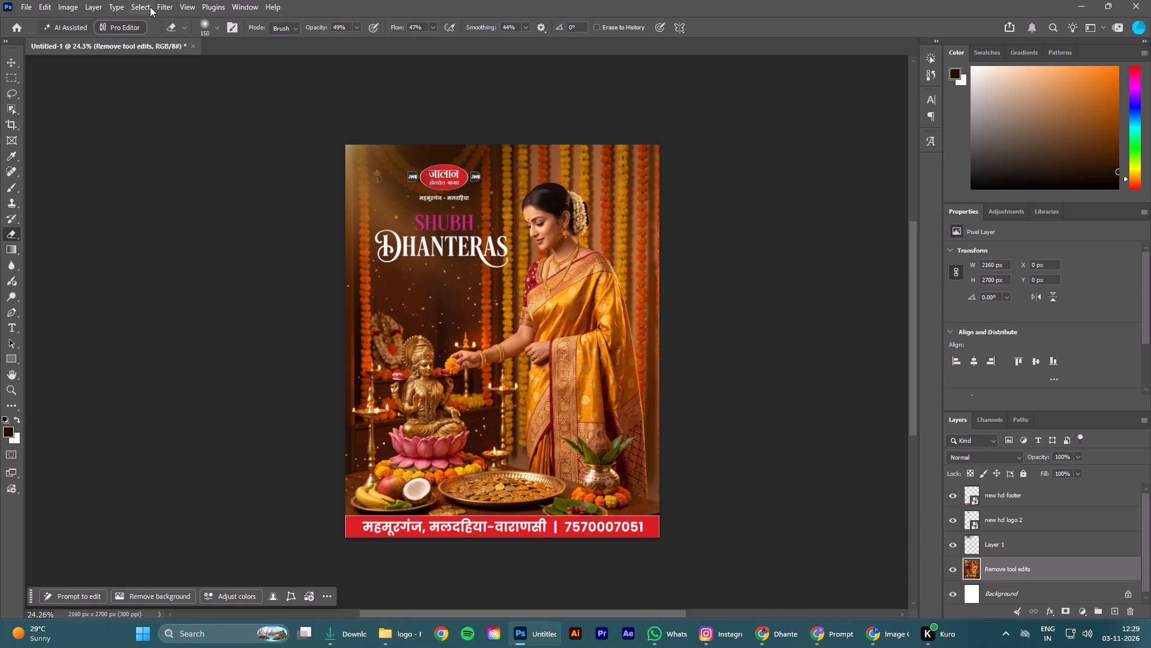
left_click(142, 6)
left_click(162, 150)
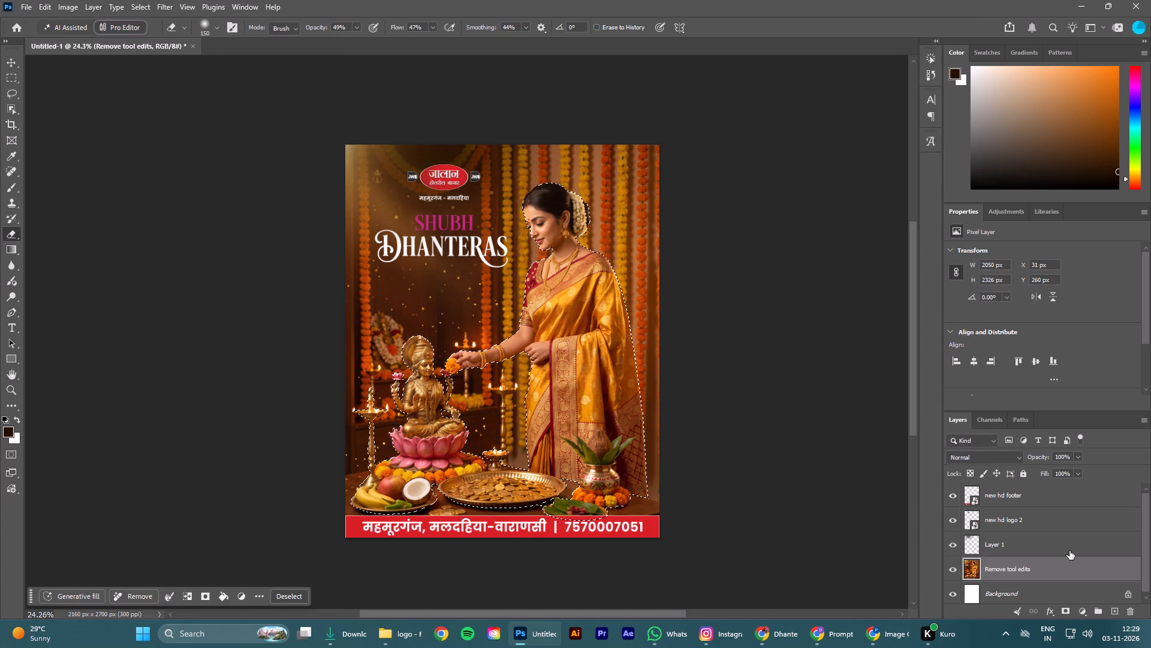
key("ctrl+j")
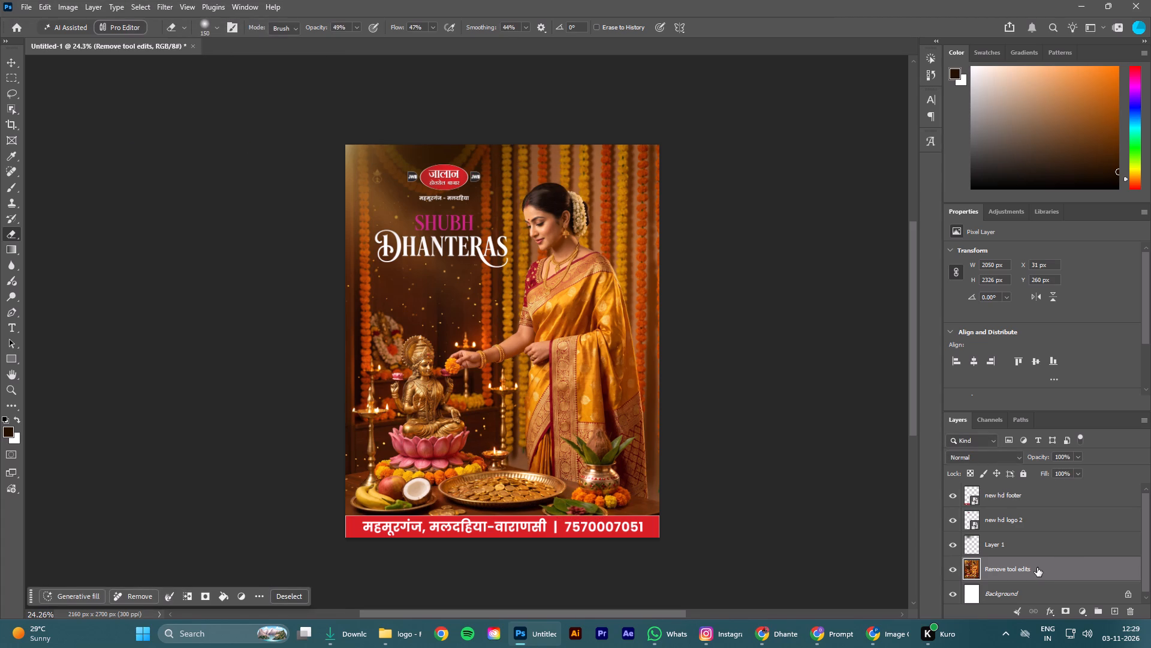
Apply the Camera Raw Filter to the Remove tool edits layer with exposure -0.40, texture +13, clarity +13, dehaze +23 and vignette -6.
left_click(1026, 594)
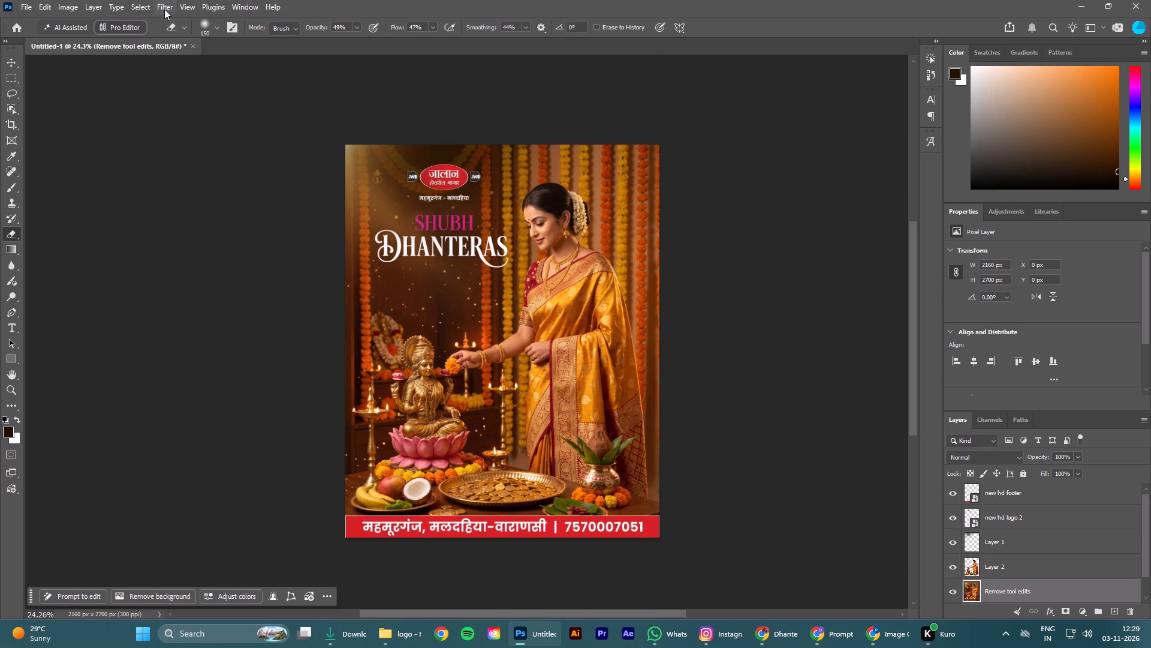
left_click(164, 9)
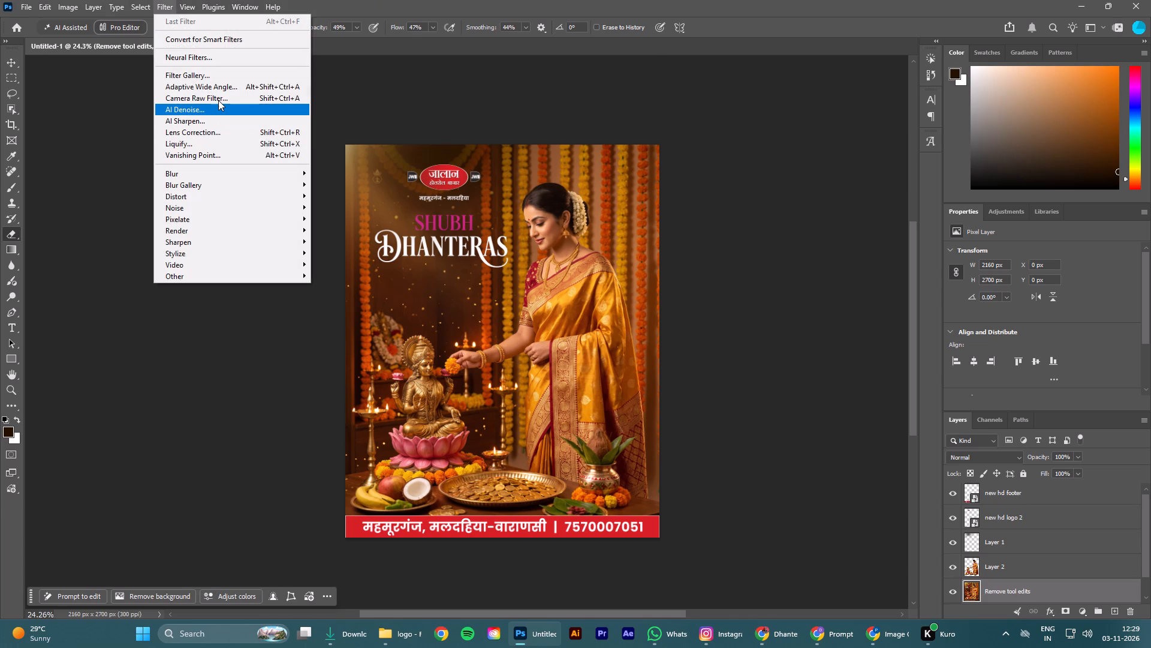
left_click(218, 100)
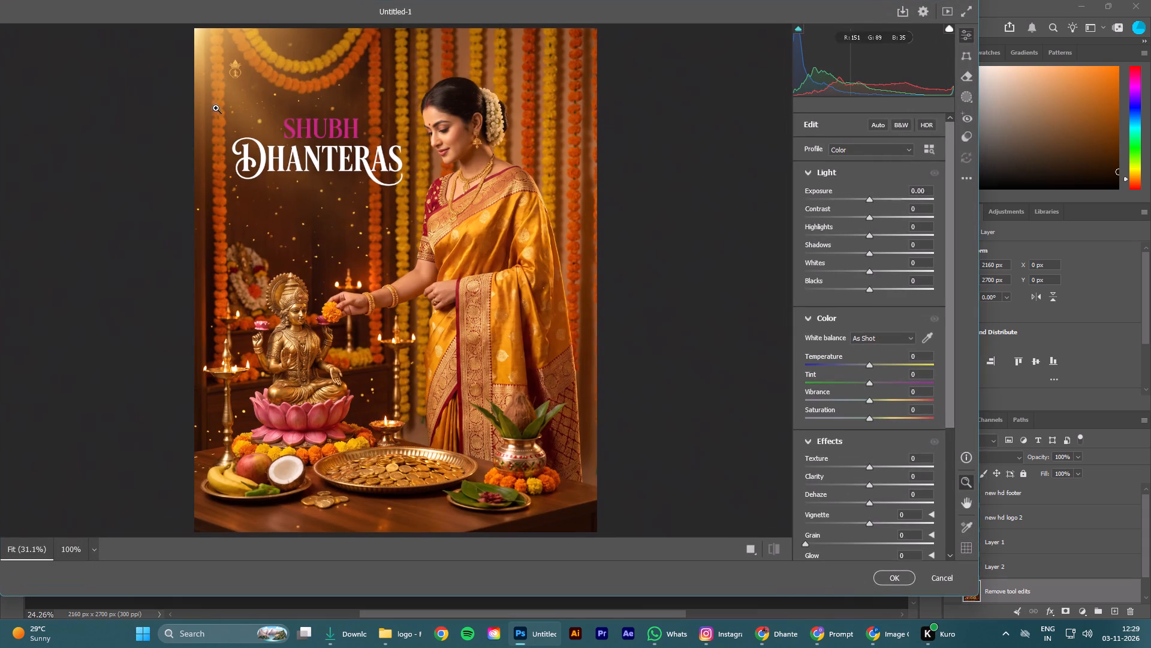
left_click_drag(873, 503, 878, 504)
left_click_drag(878, 504, 888, 507)
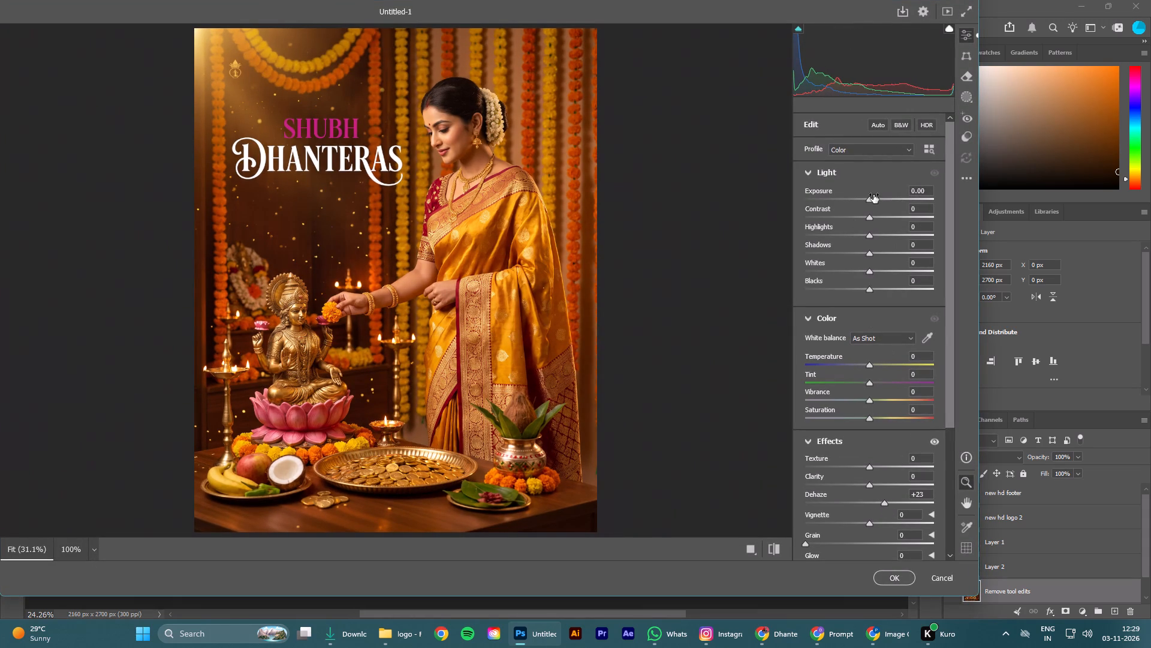
left_click_drag(869, 199, 864, 200)
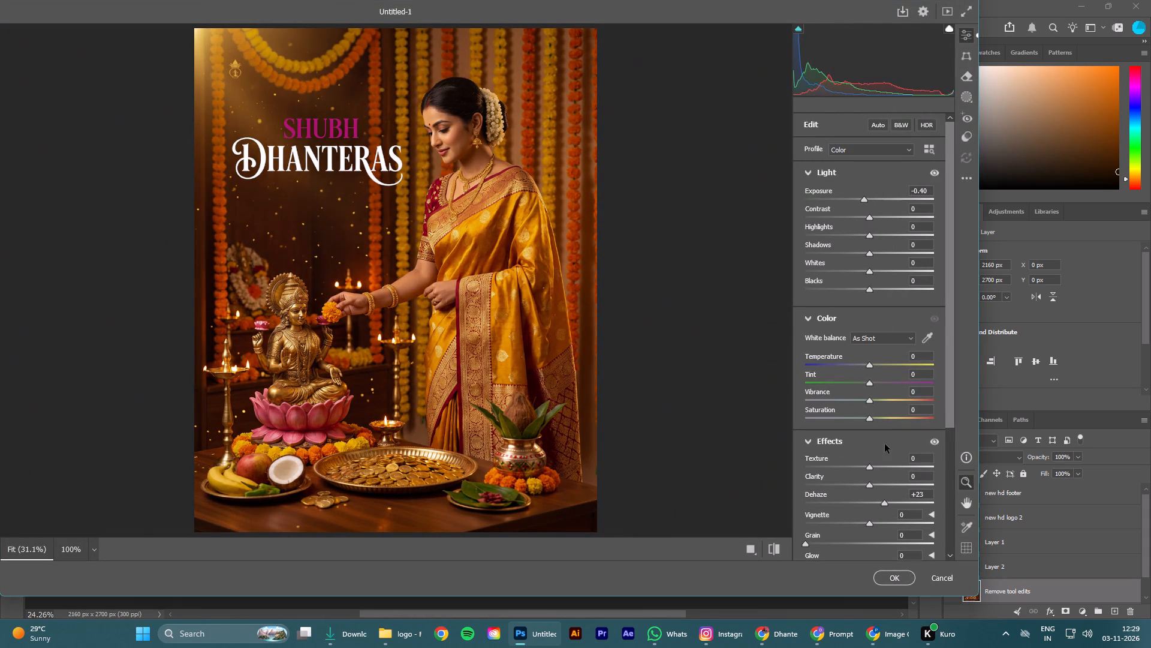
left_click_drag(870, 481, 878, 484)
left_click_drag(870, 466, 878, 469)
left_click(872, 523)
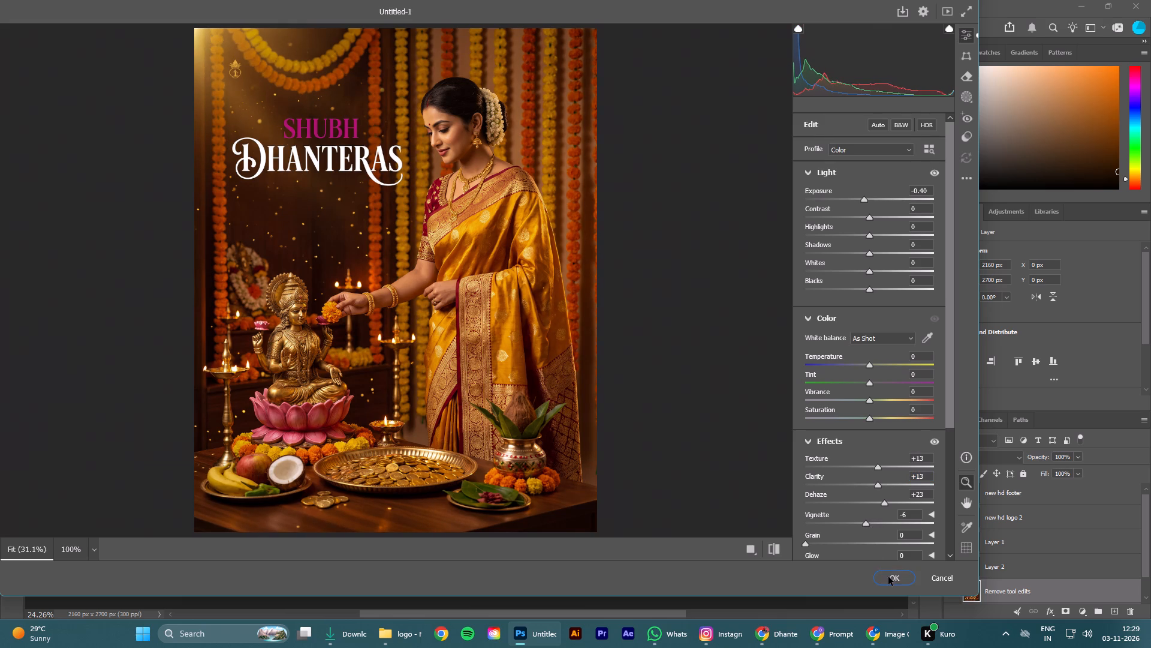
left_click(891, 579)
left_click(821, 364)
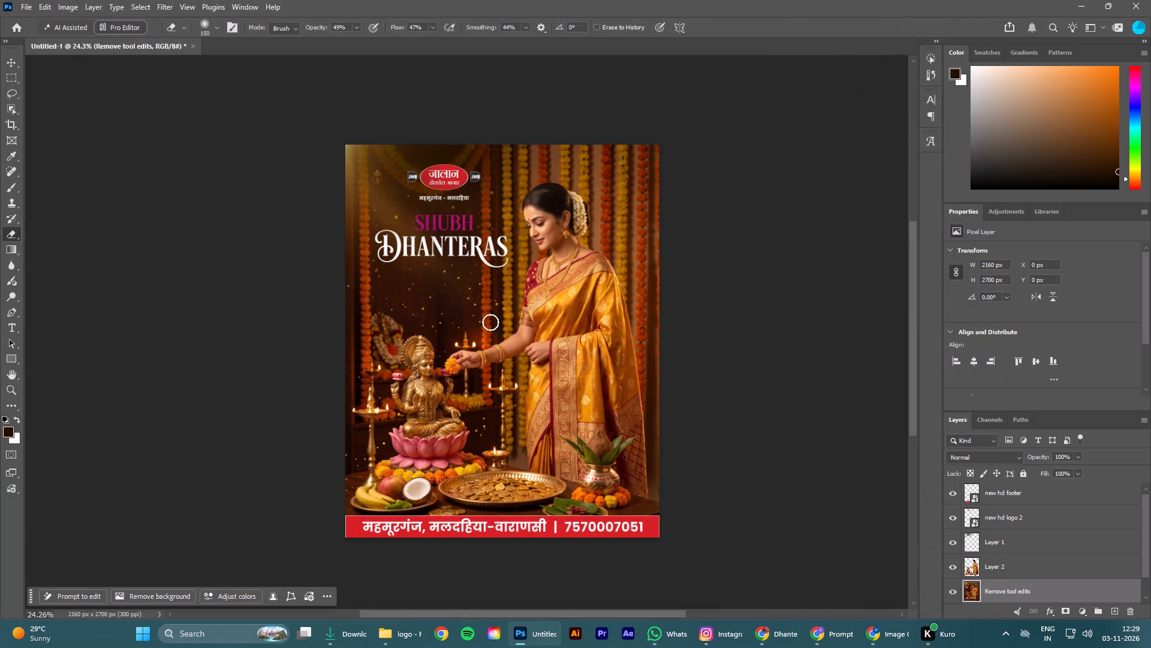
left_click(15, 61)
left_click(115, 155)
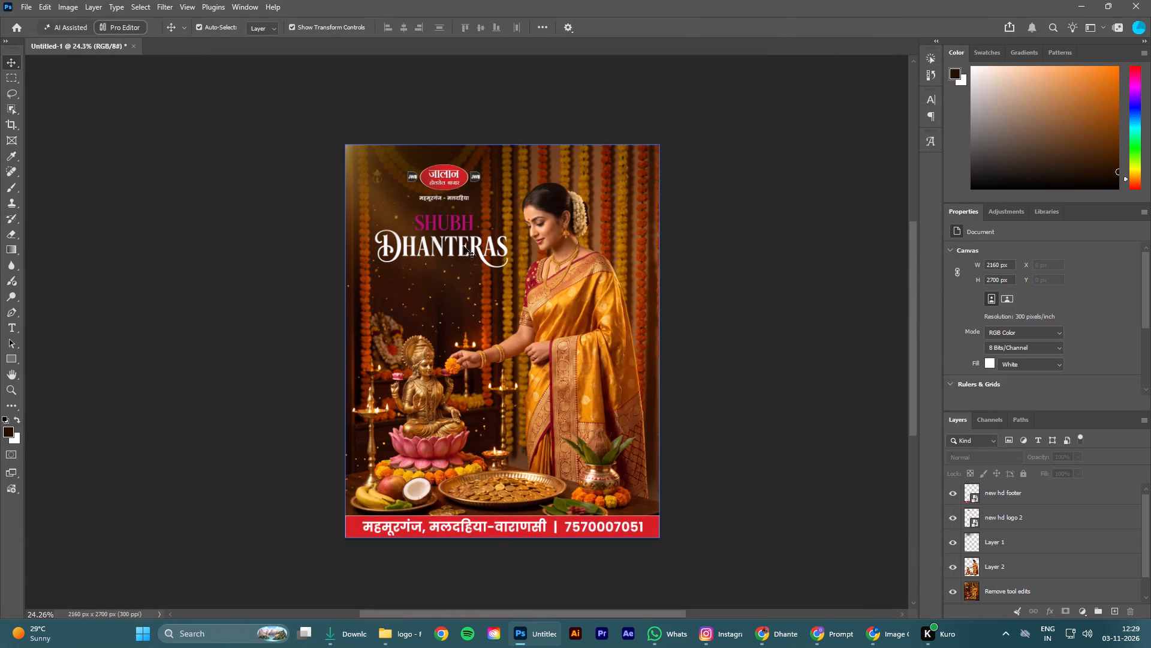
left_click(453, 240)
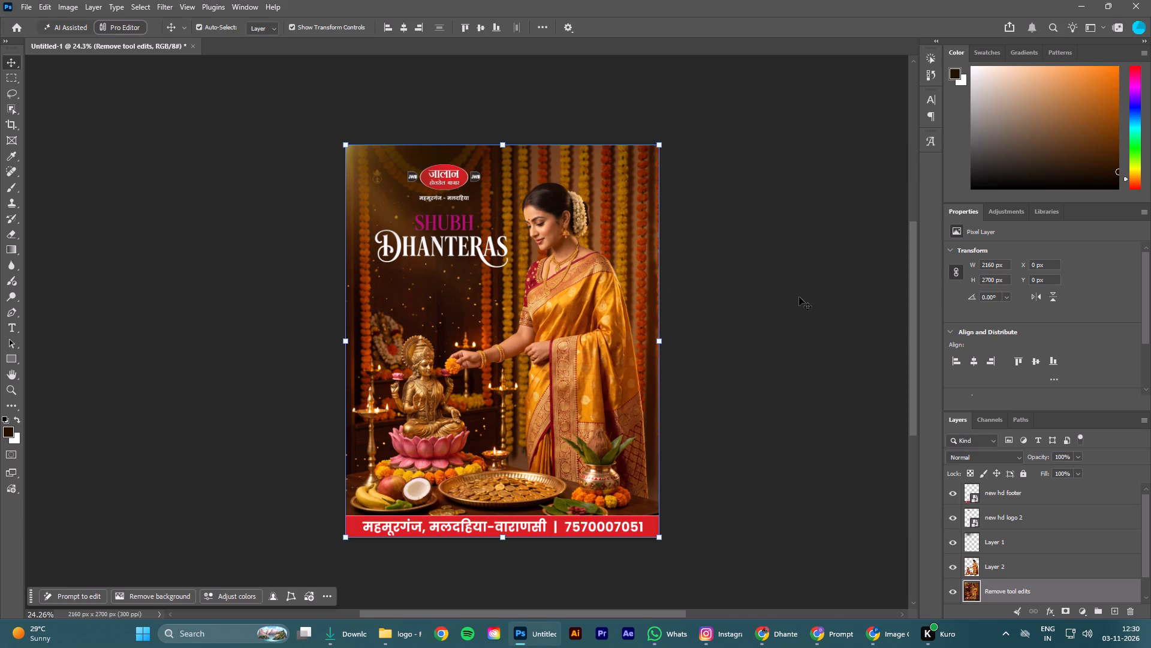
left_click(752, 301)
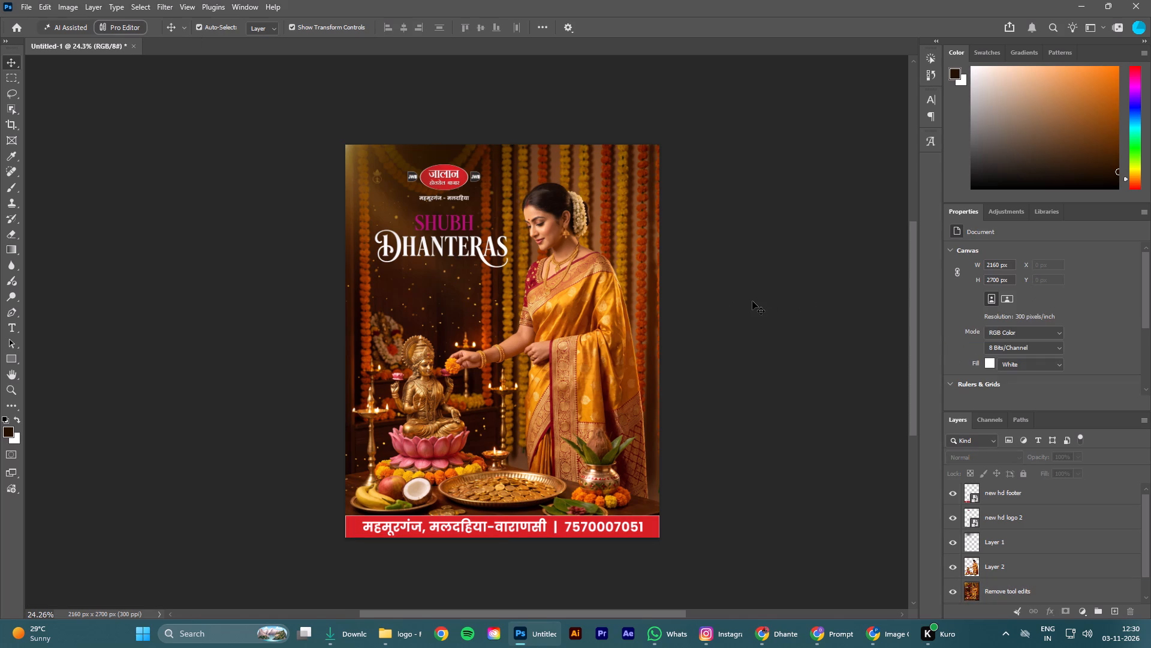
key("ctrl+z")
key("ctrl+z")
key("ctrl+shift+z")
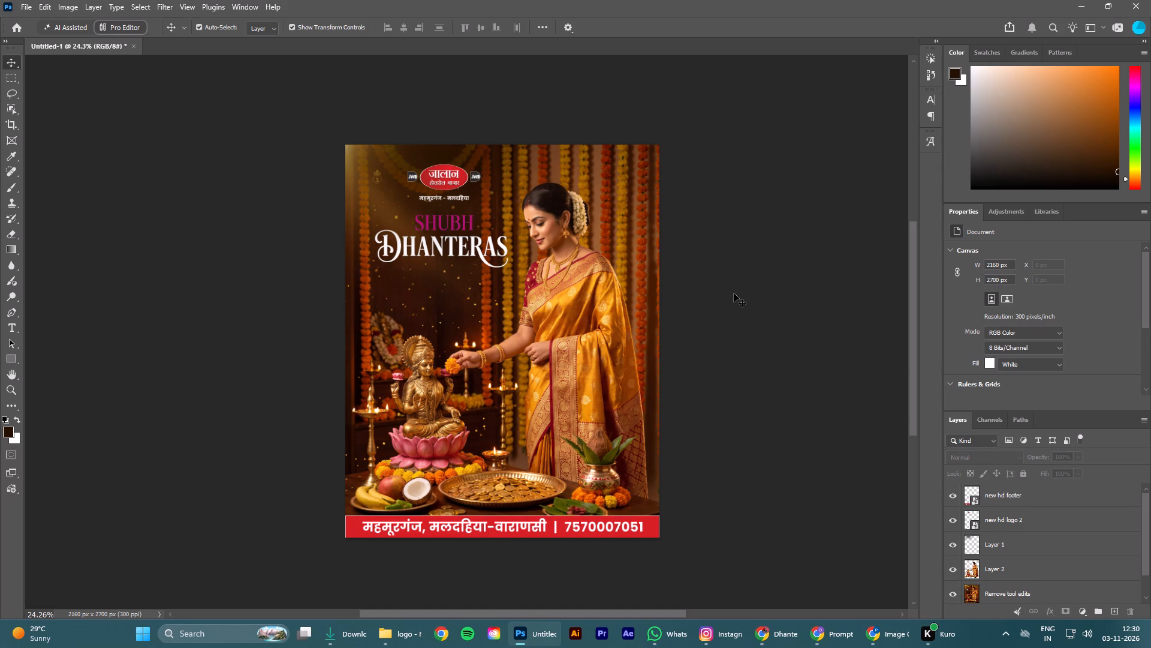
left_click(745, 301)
Apply the Camera Raw Filter to Layer 2 with exposure +0.20, contrast +1, highlights +6, saturation +1, texture +7, clarity +7 and dehaze +11.
left_click(993, 566)
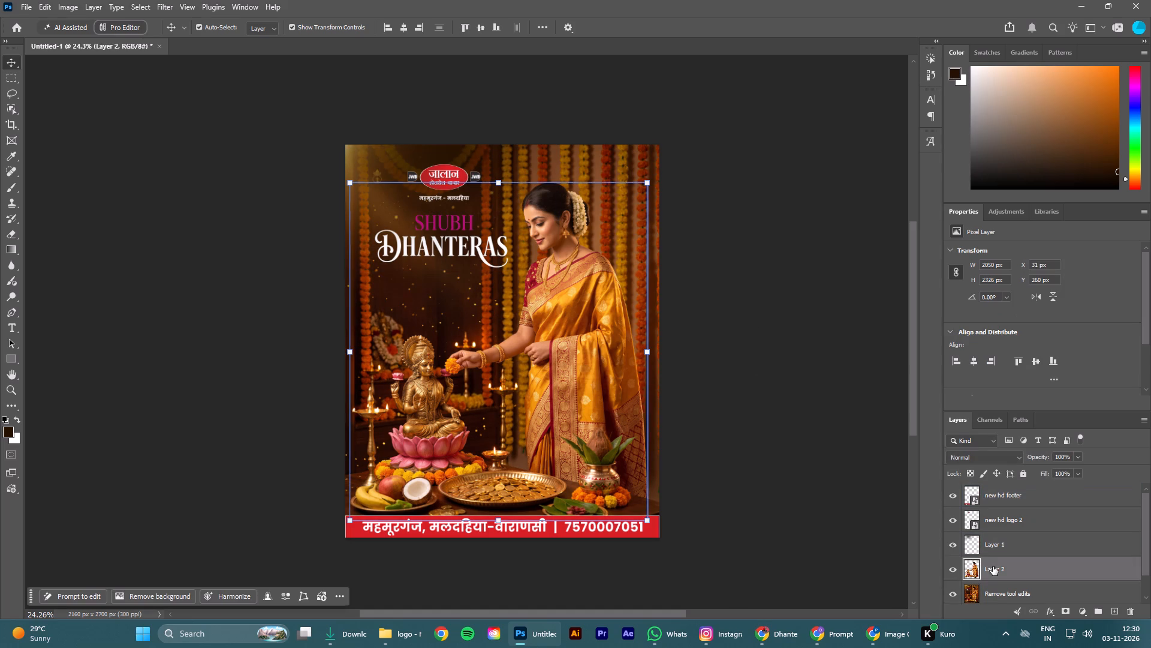
left_click(170, 4)
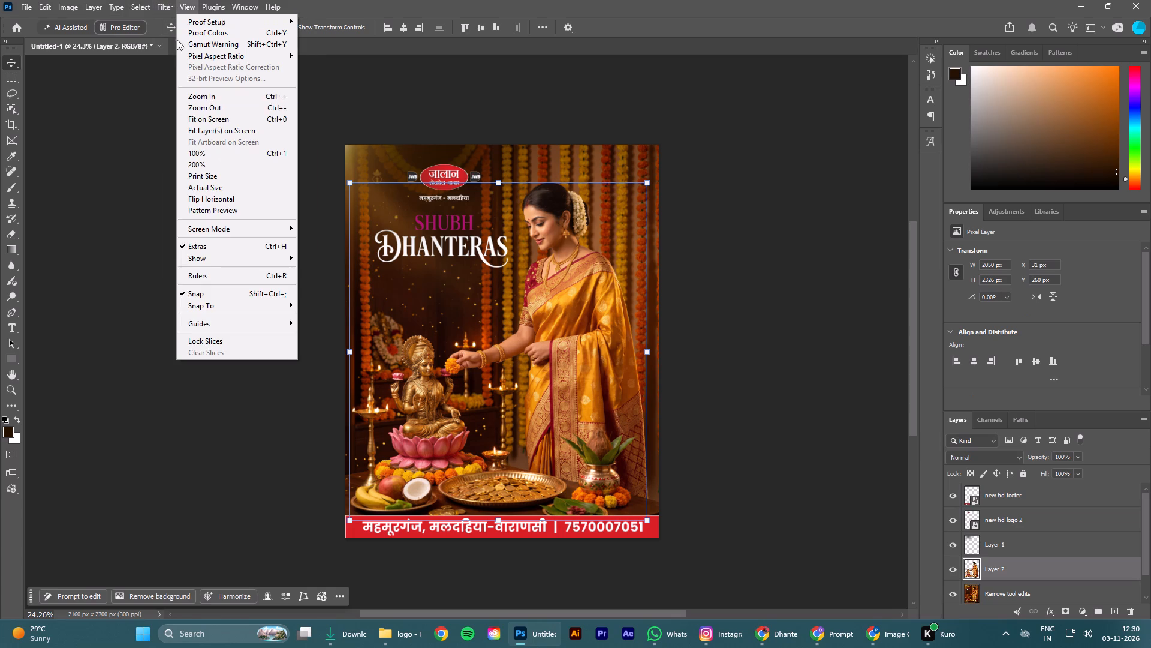
left_click(161, 4)
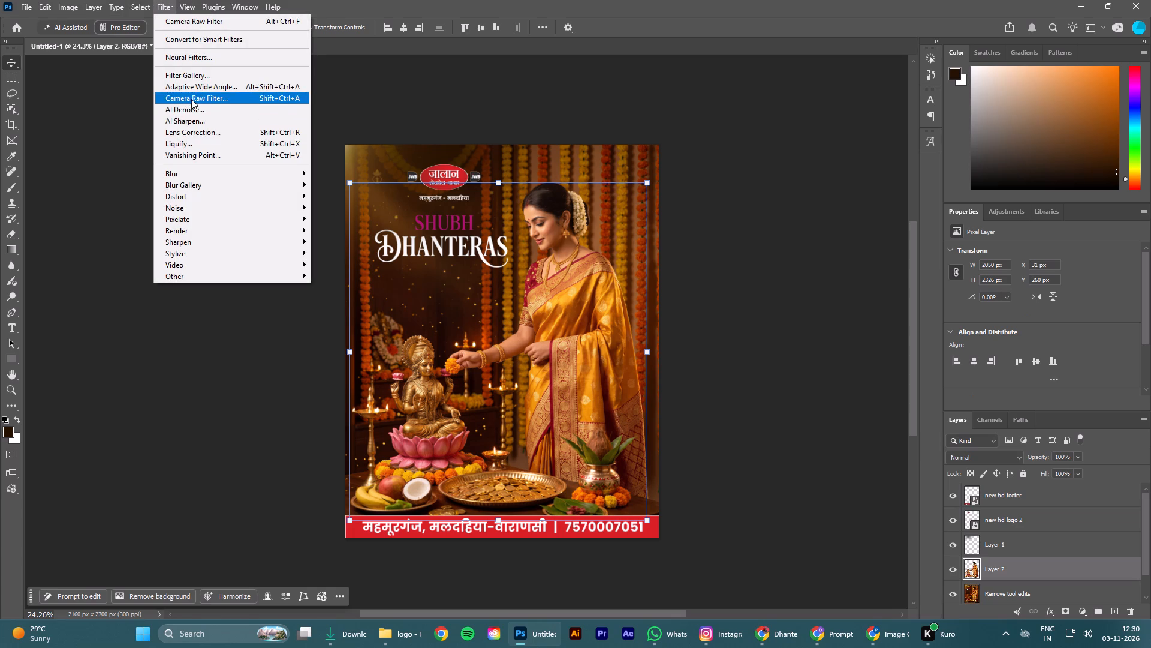
left_click(191, 99)
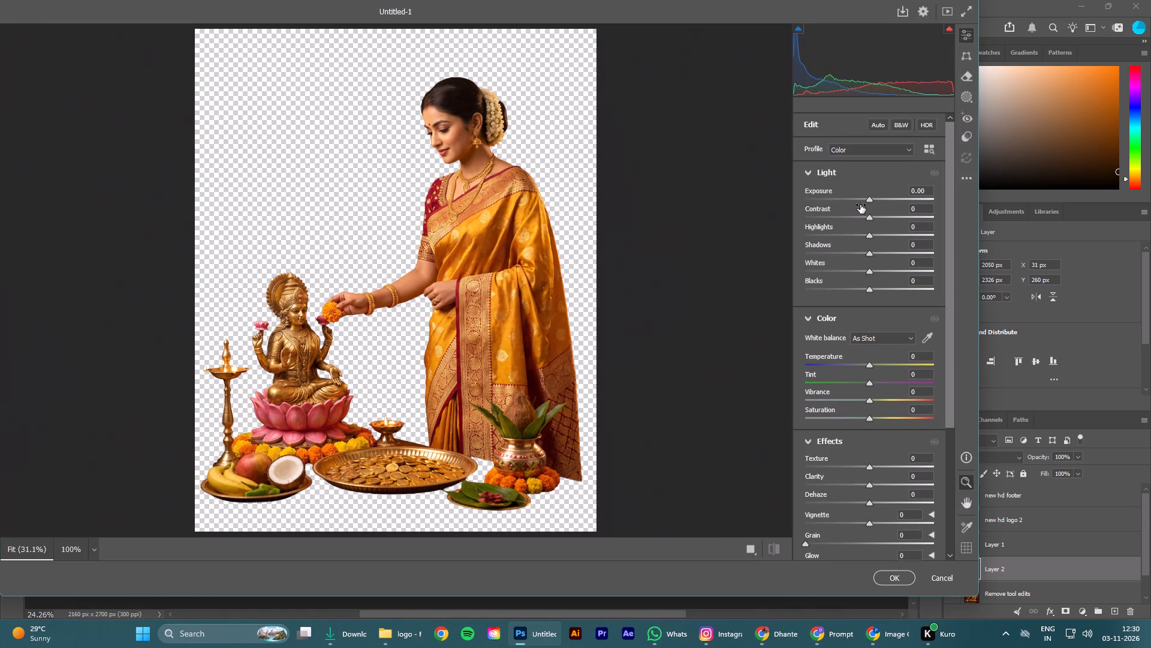
left_click(872, 201)
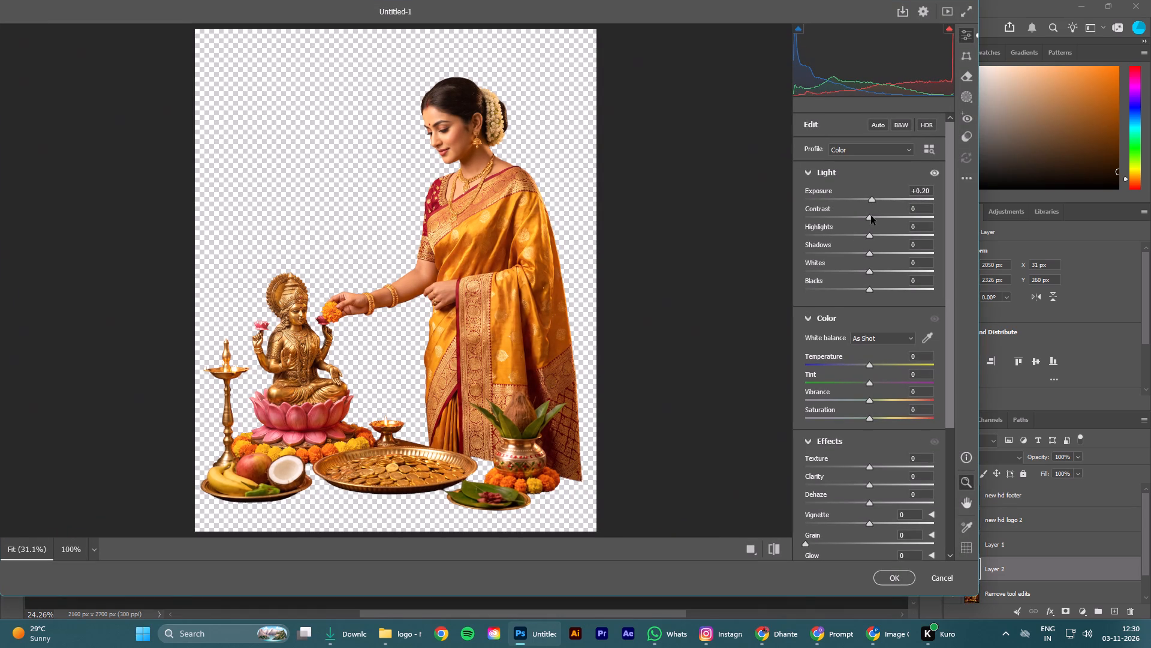
left_click(871, 216)
left_click(870, 236)
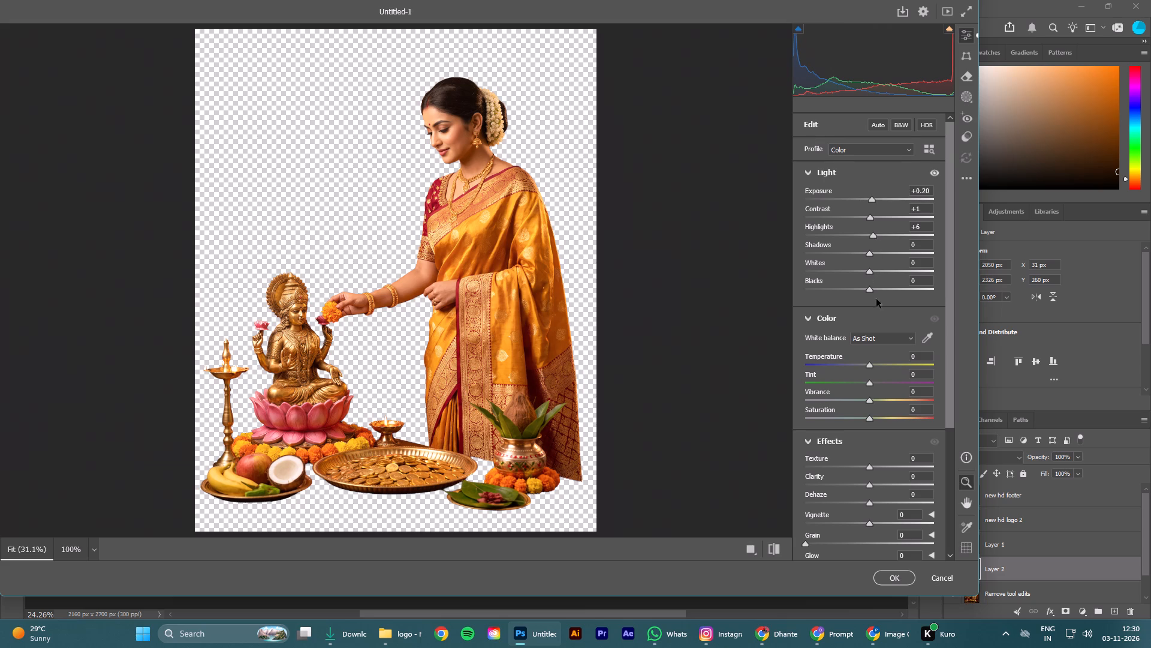
left_click(871, 419)
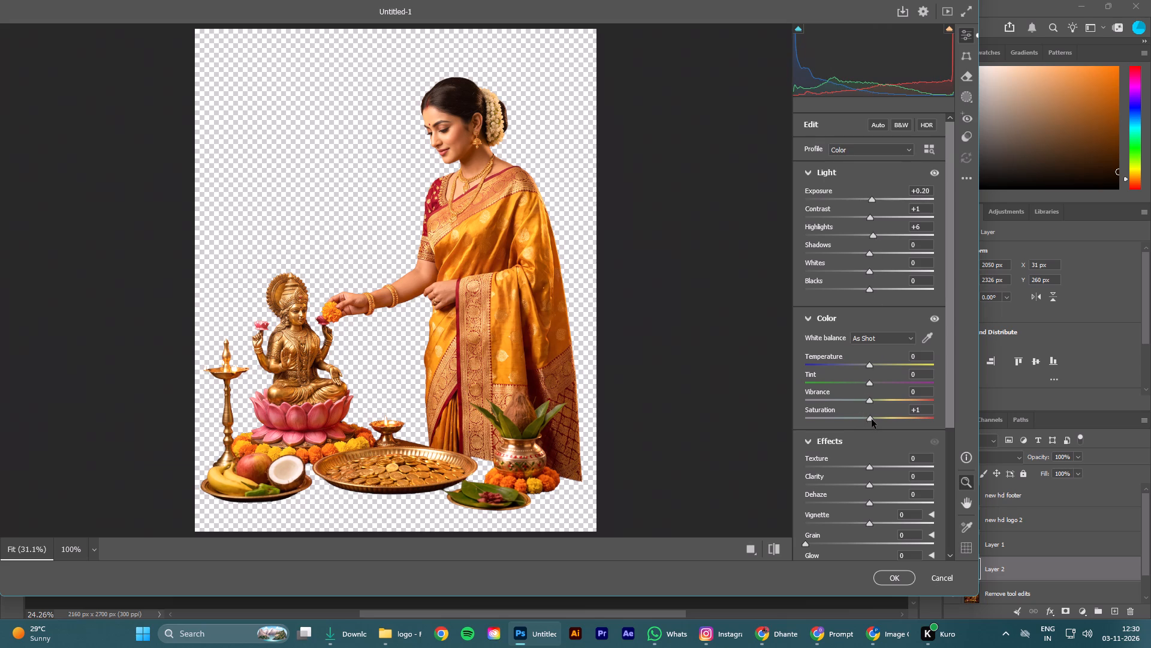
left_click(872, 466)
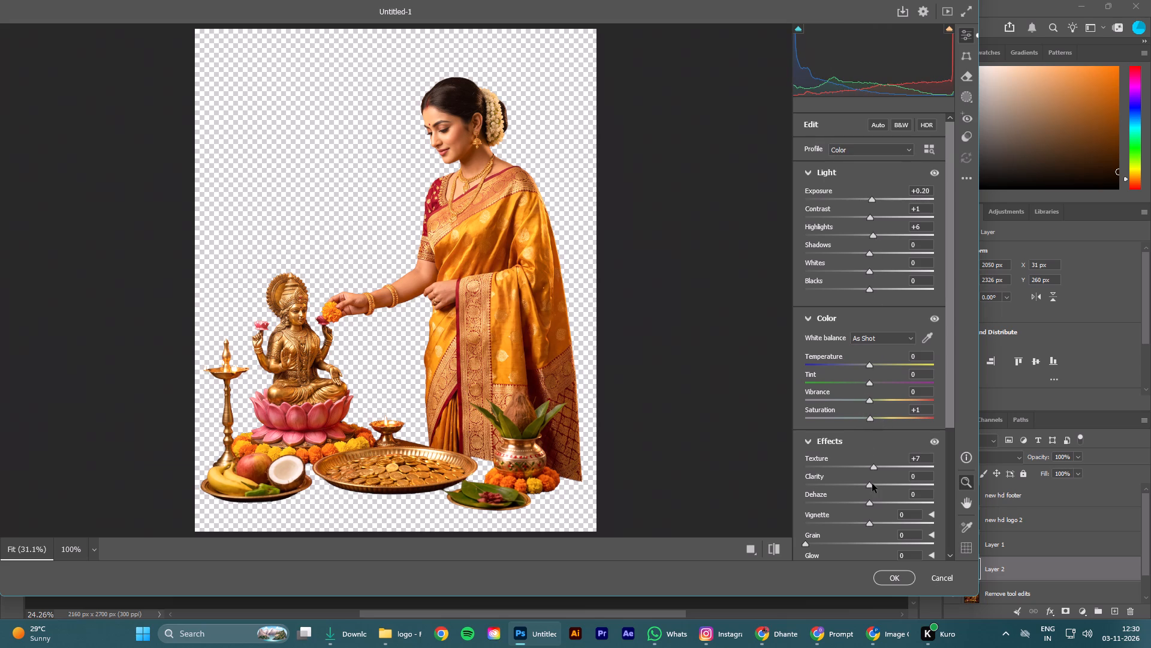
left_click(873, 484)
left_click(874, 505)
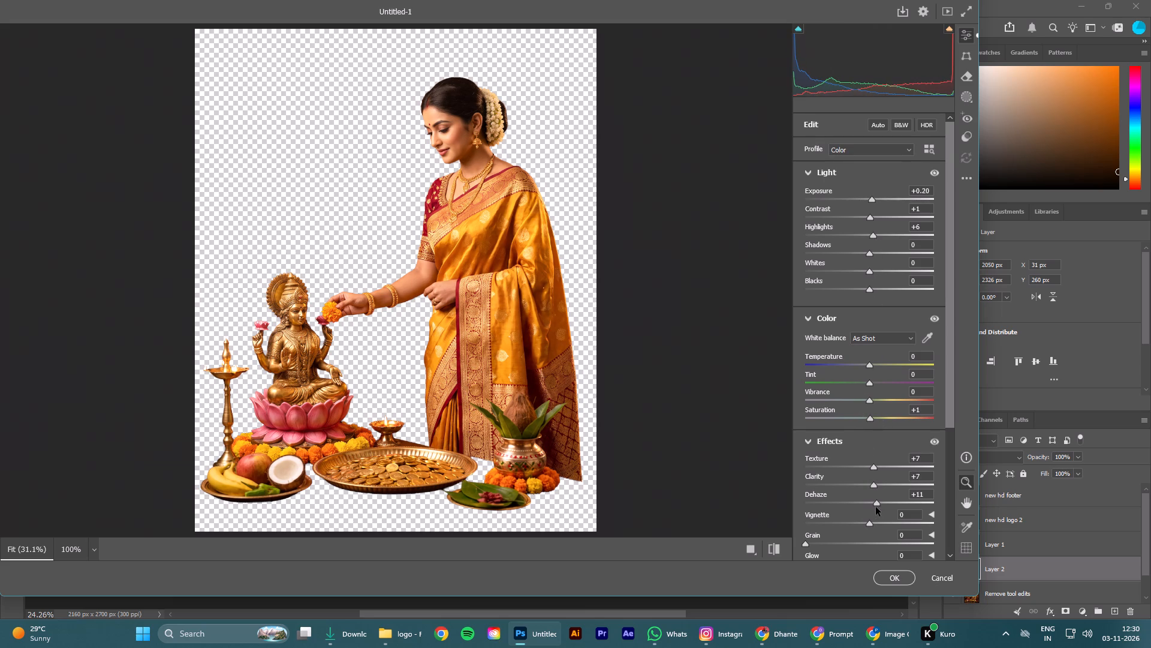
left_click(870, 527)
left_click(887, 576)
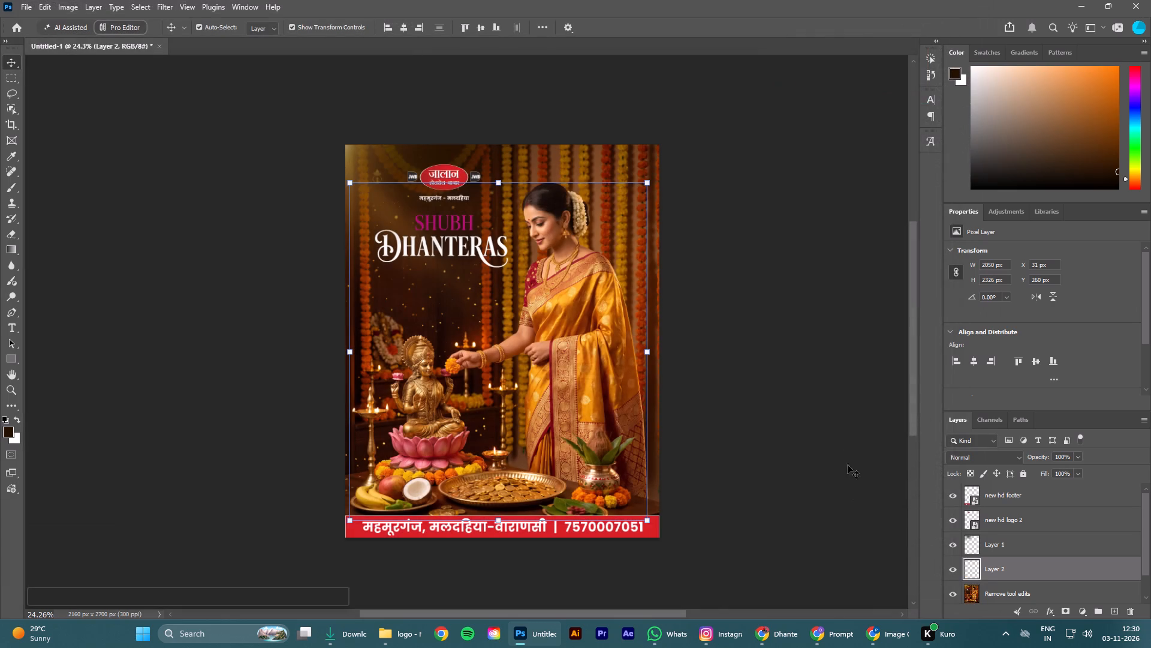
left_click(800, 334)
left_click(773, 313)
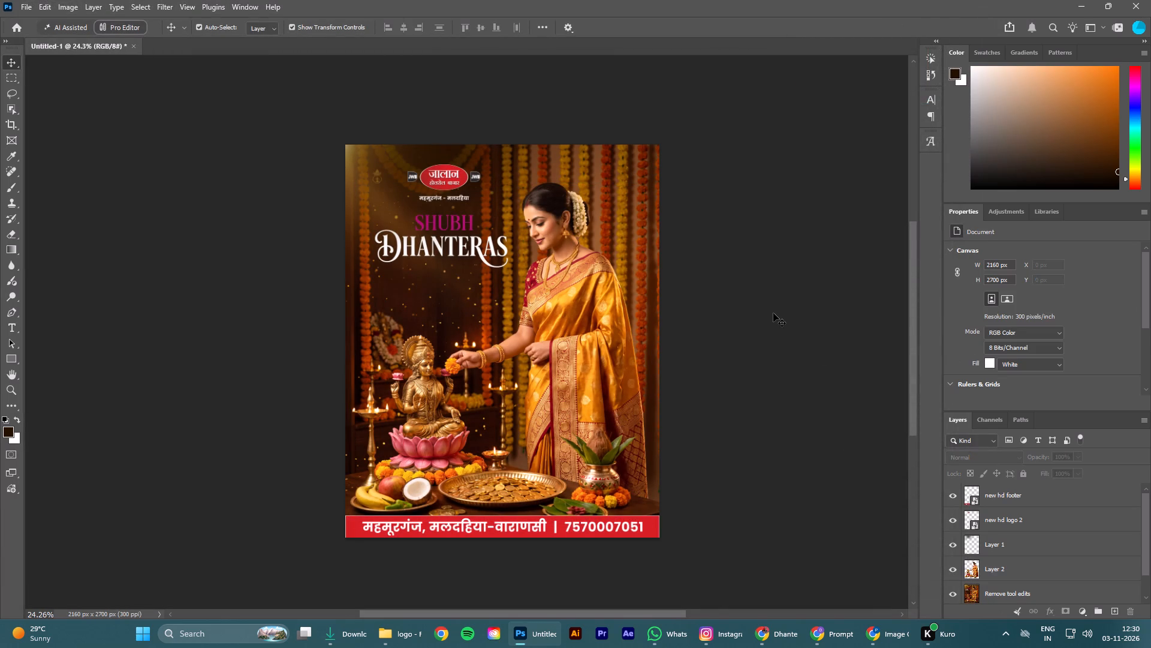
left_click(773, 313)
Save the document as Untitled-1.psd in a new folder named dhanteras inside the jalan folder of vishal work.
key("ctrl+s")
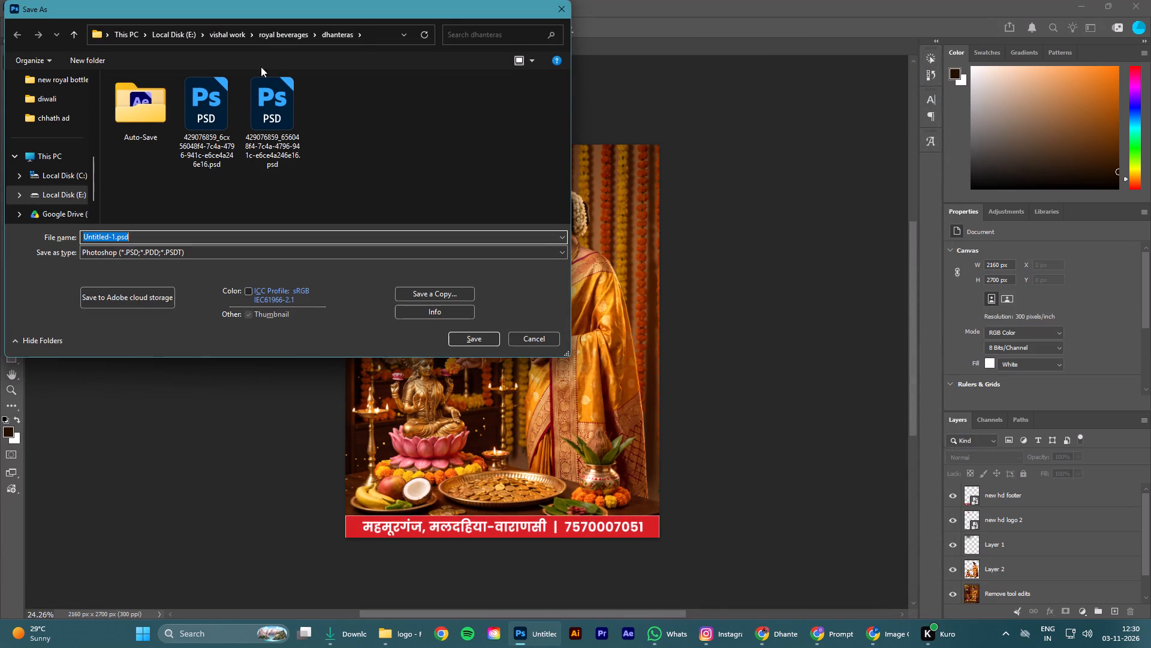
left_click(219, 34)
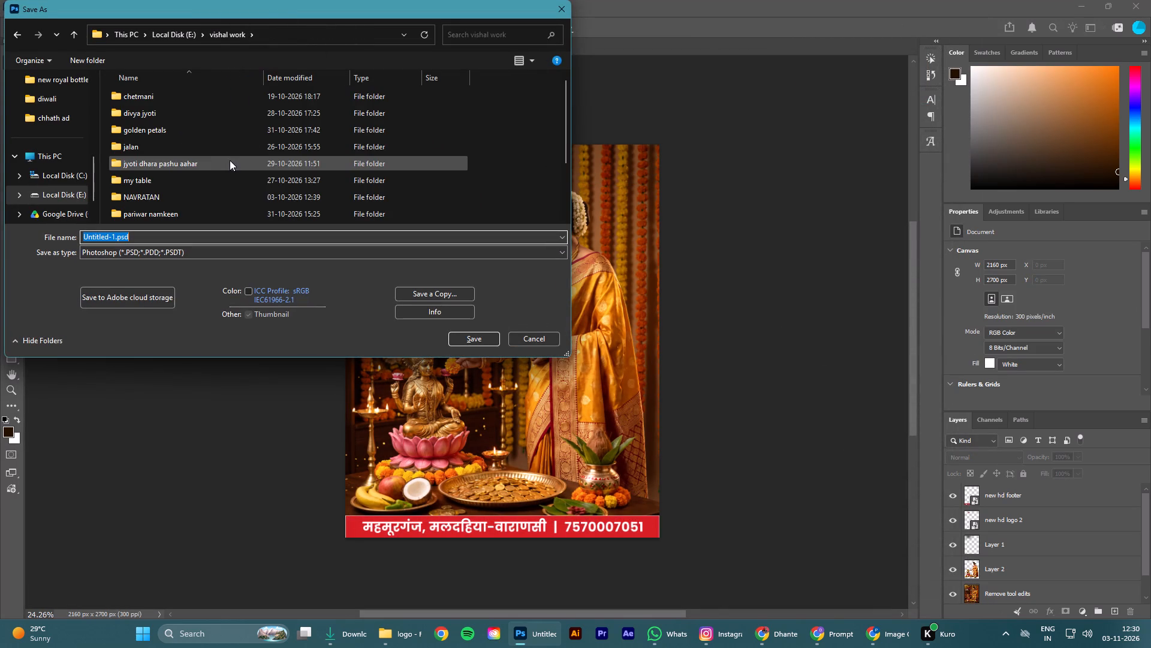
scroll(195, 186, "down", 10)
scroll(204, 172, "up", 2)
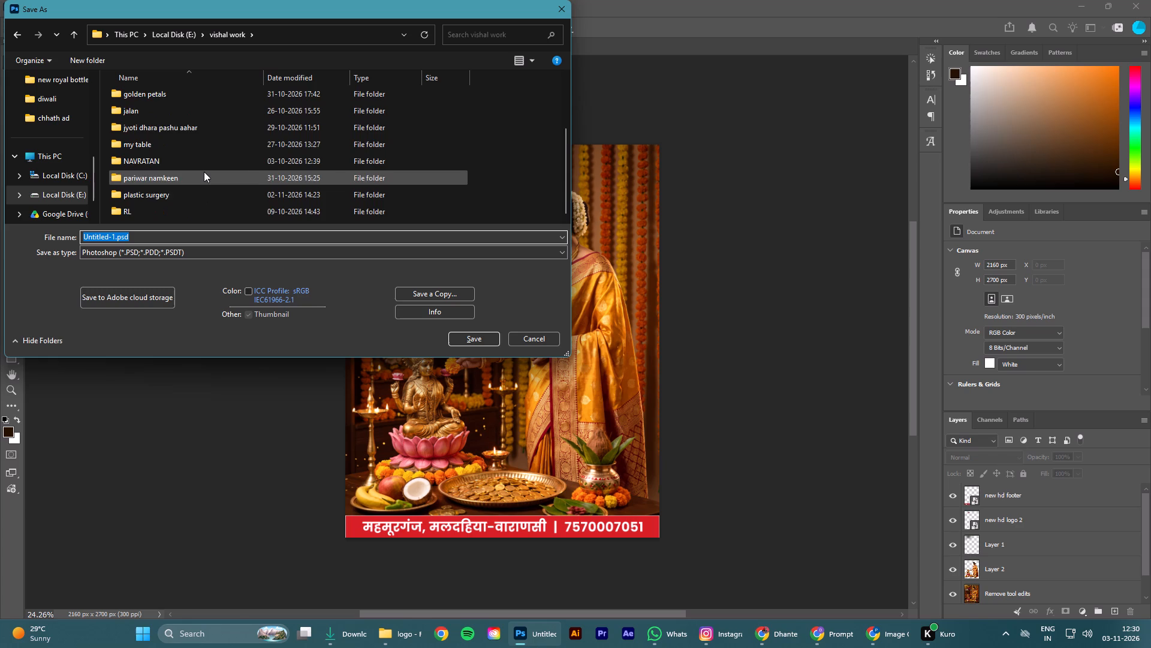
scroll(204, 172, "up", 3)
double_click(199, 145)
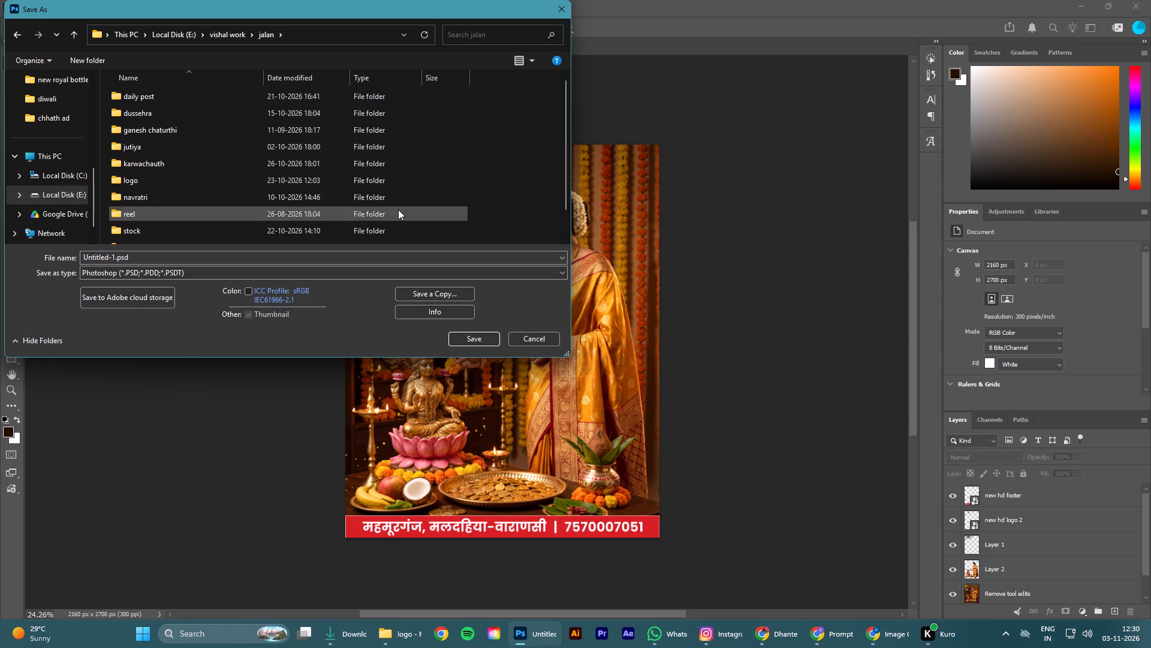
left_click(495, 142)
right_click(495, 142)
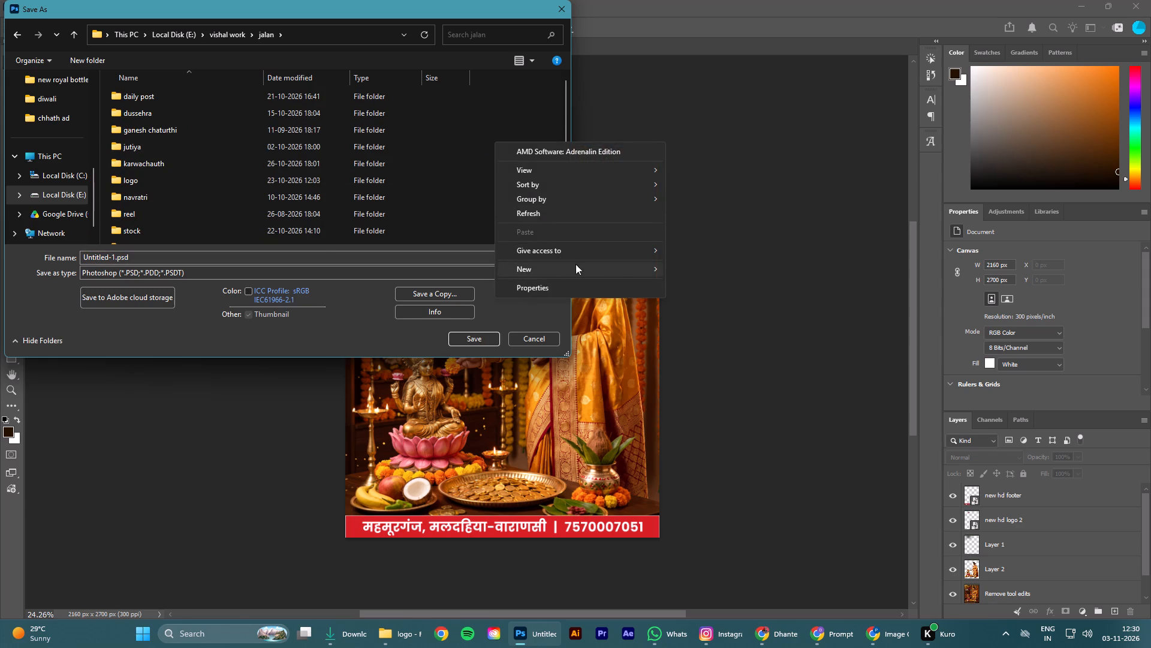
left_click(695, 272)
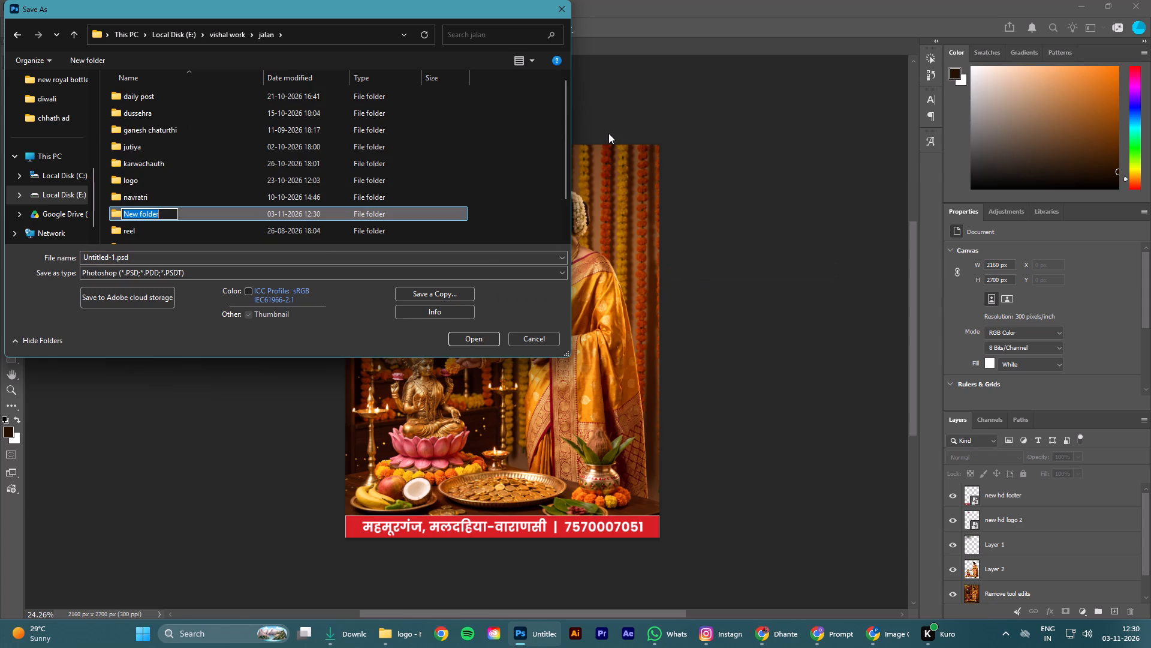
type("dhanteras")
key("Return")
key("Return")
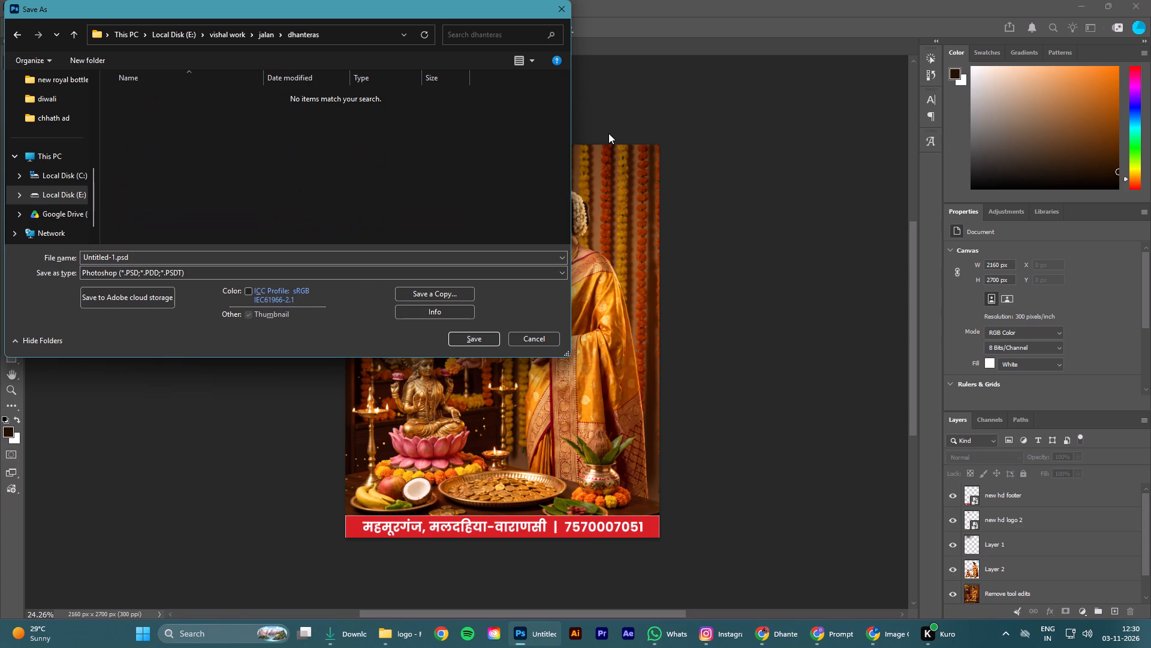
left_click(472, 338)
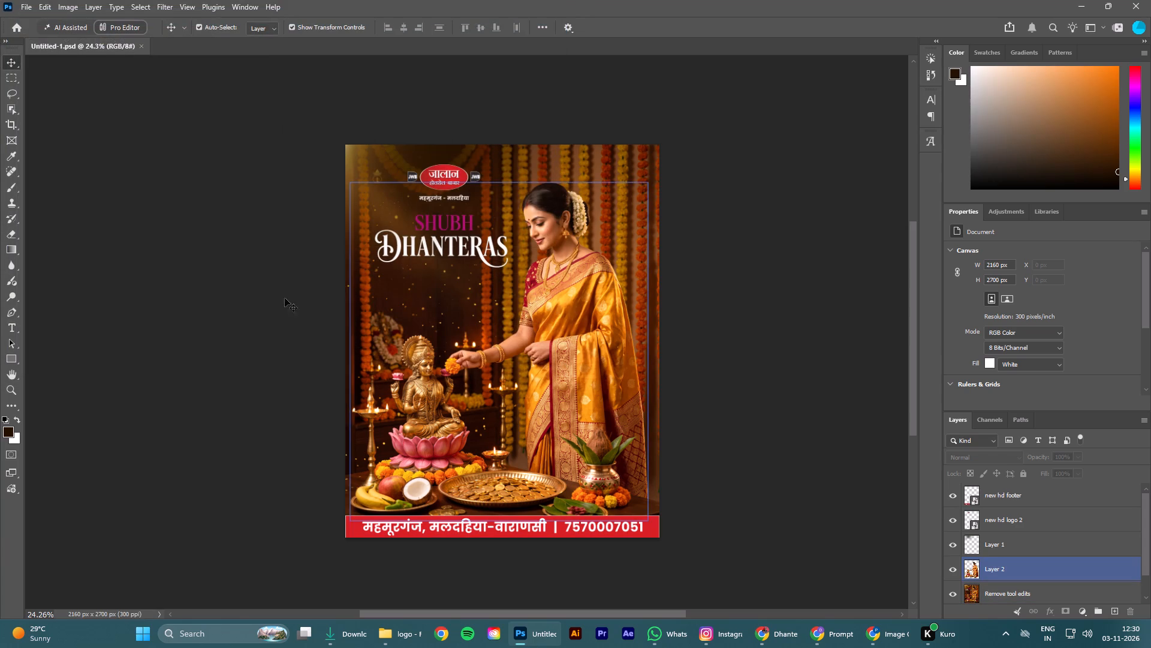
left_click(263, 290)
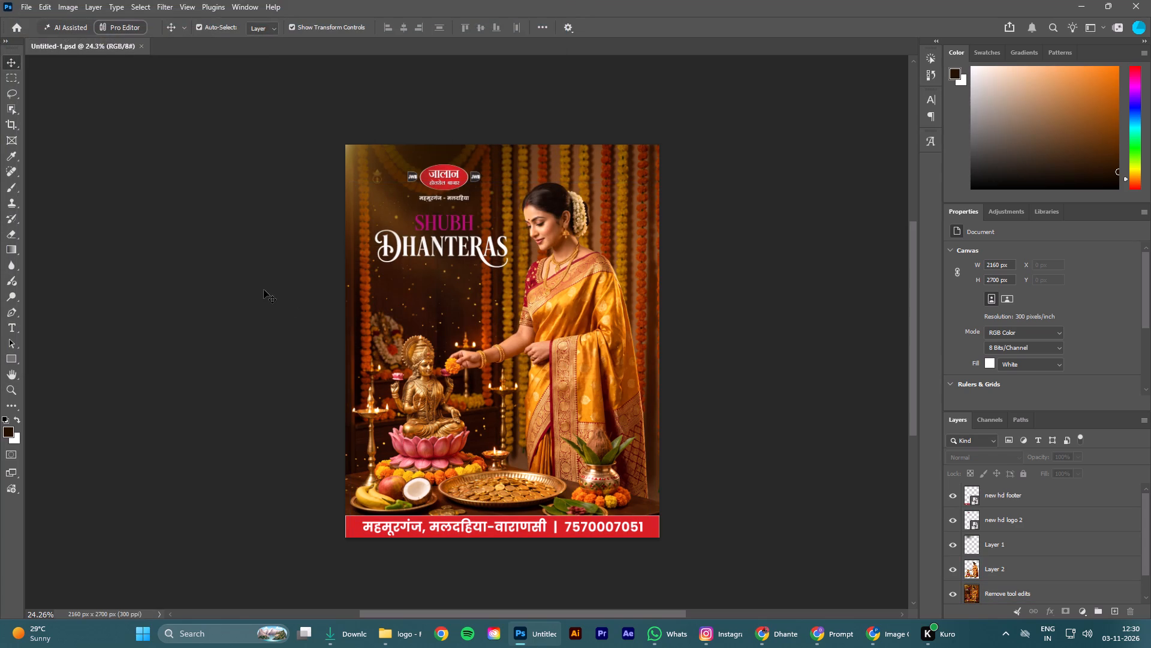
Add a new empty layer directly above the Remove tool edits layer.
scroll(1023, 586, "down", 5)
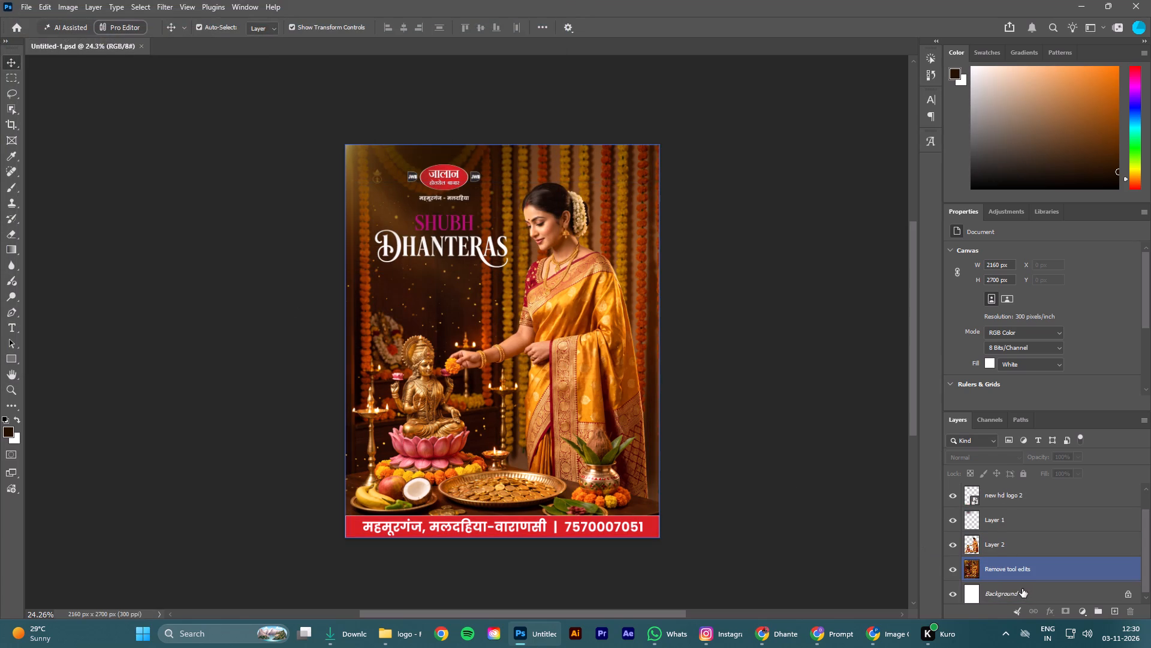
left_click(1017, 567)
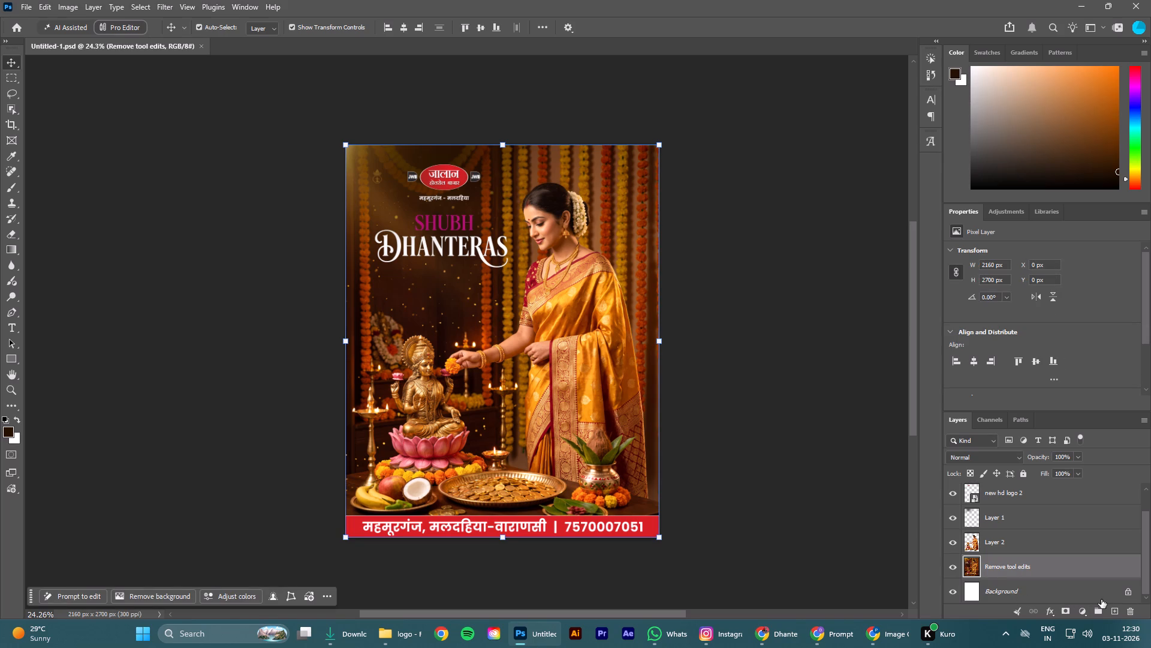
left_click(1114, 610)
left_click(1022, 574)
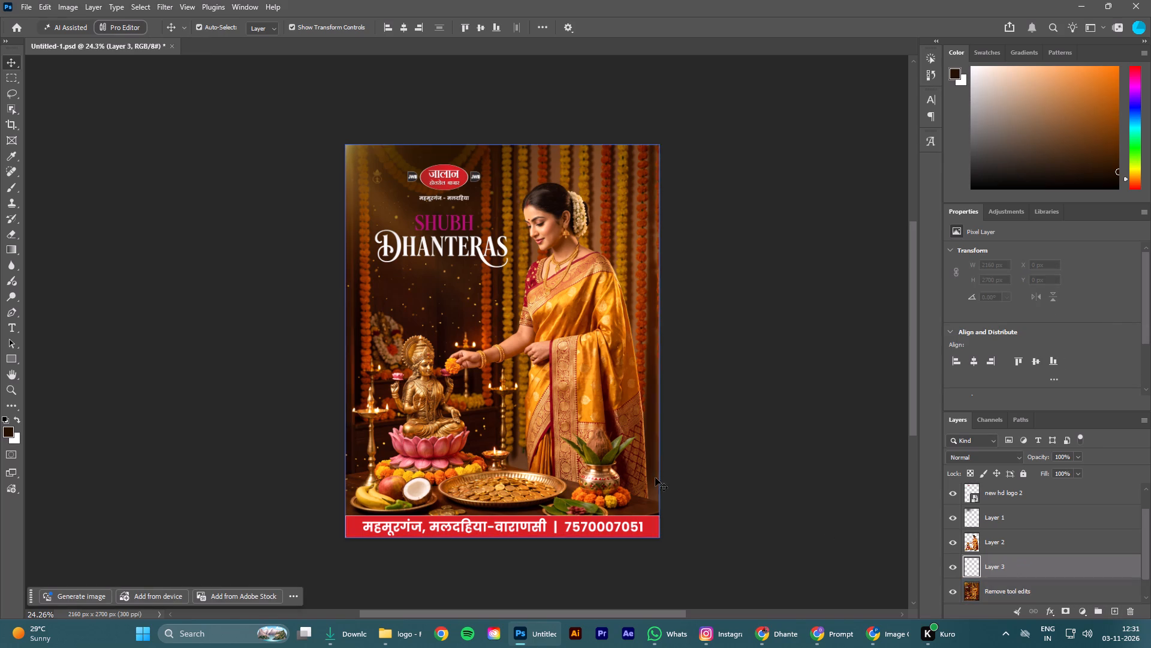
Darken the background along the right edge on Layer 3 with a soft 1700 px dark brown brush at 33% opacity and 30% flow.
key("b")
key("bracketright")
key("bracketright")
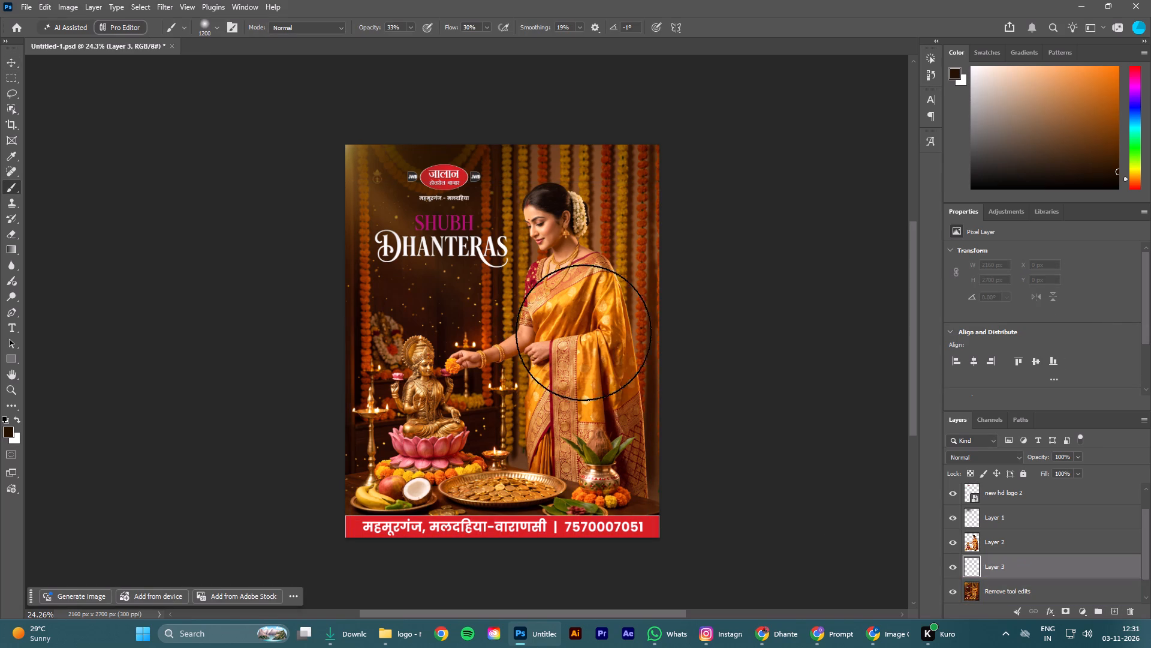
key("bracketright")
key("bracketright")
key("bracketright")
key("bracketright")
key("bracketright")
left_click_drag(600, 253, 725, 562)
left_click_drag(638, 307, 710, 509)
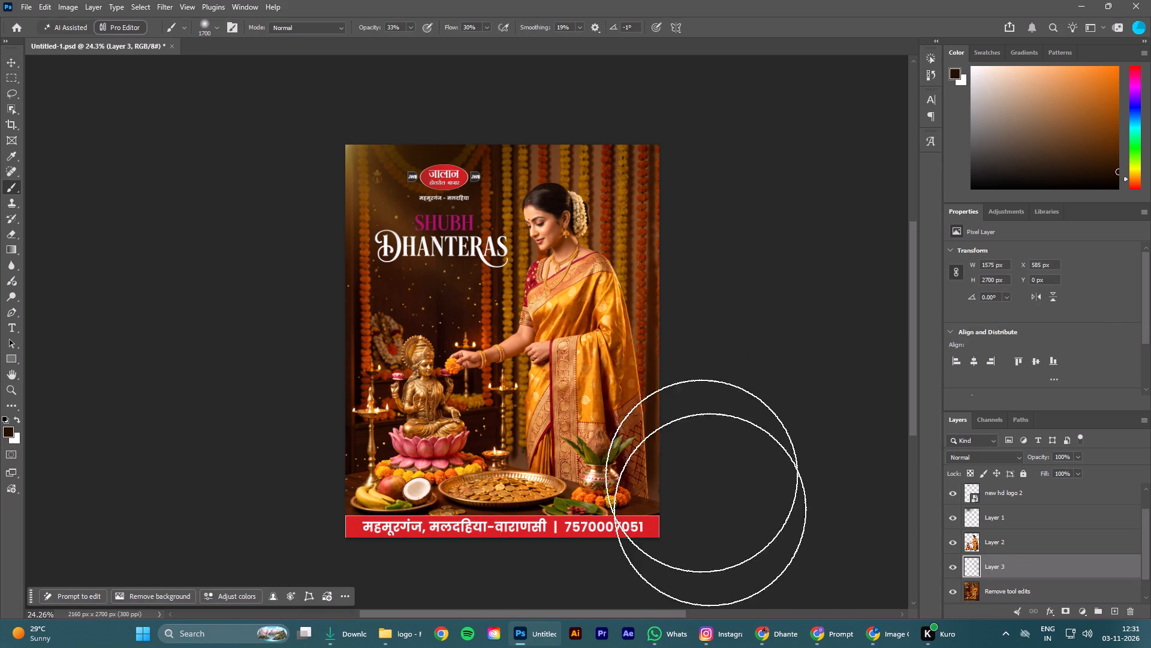
left_click_drag(710, 509, 727, 578)
left_click_drag(584, 203, 761, 647)
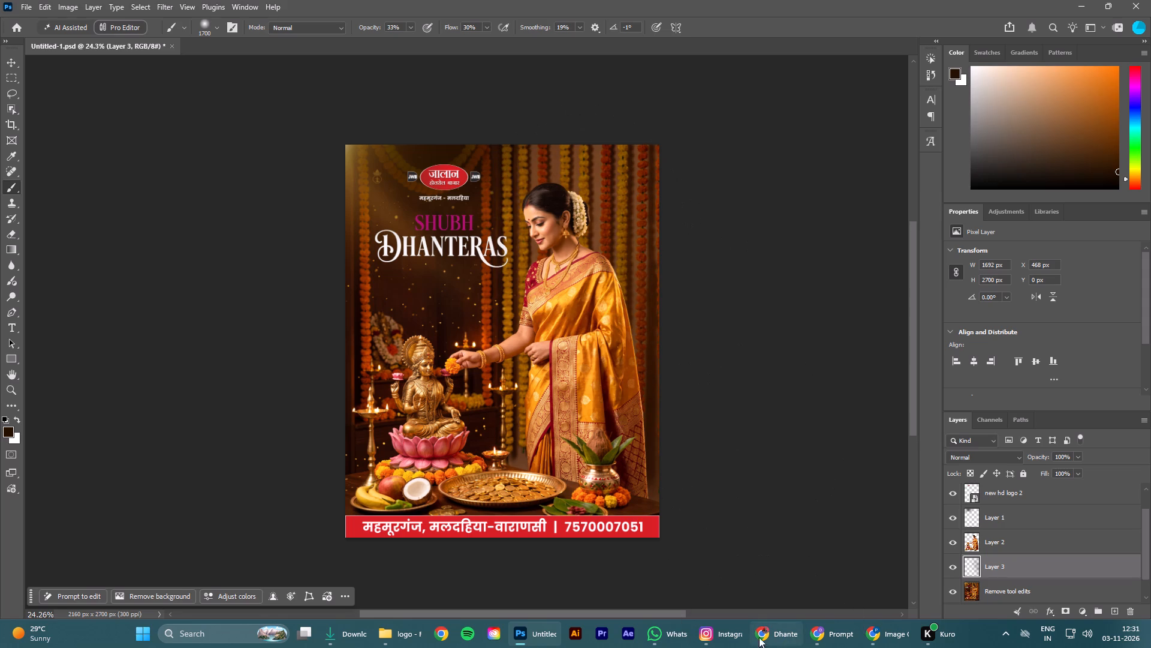
left_click_drag(582, 141, 770, 647)
left_click_drag(631, 247, 648, 293)
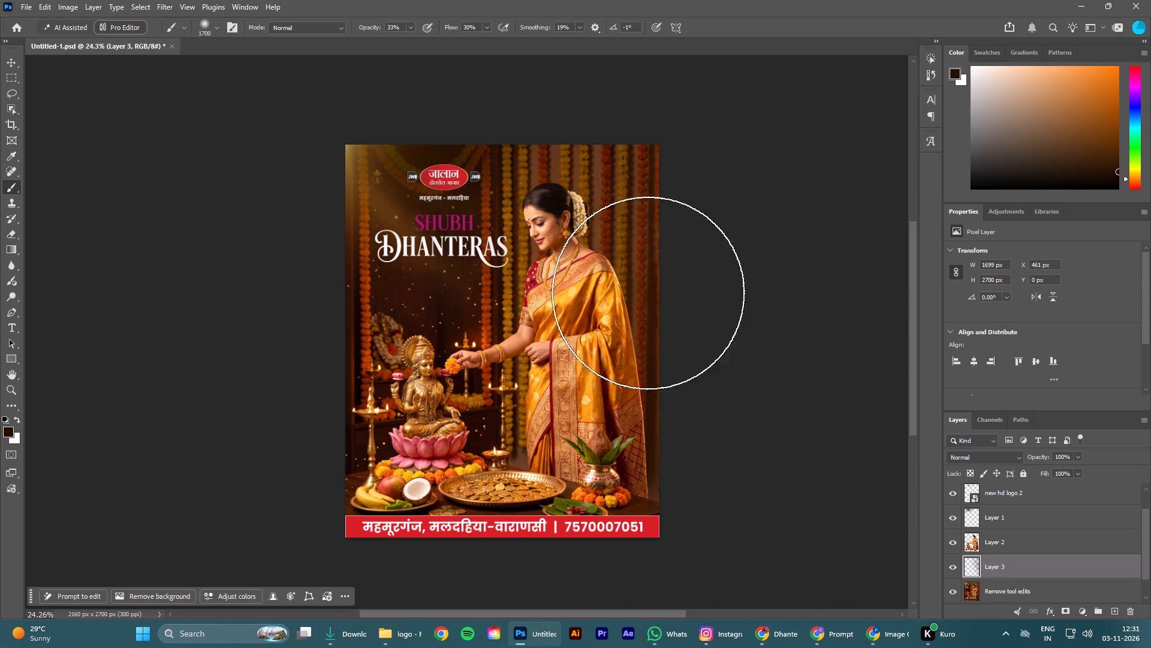
left_click_drag(648, 293, 716, 647)
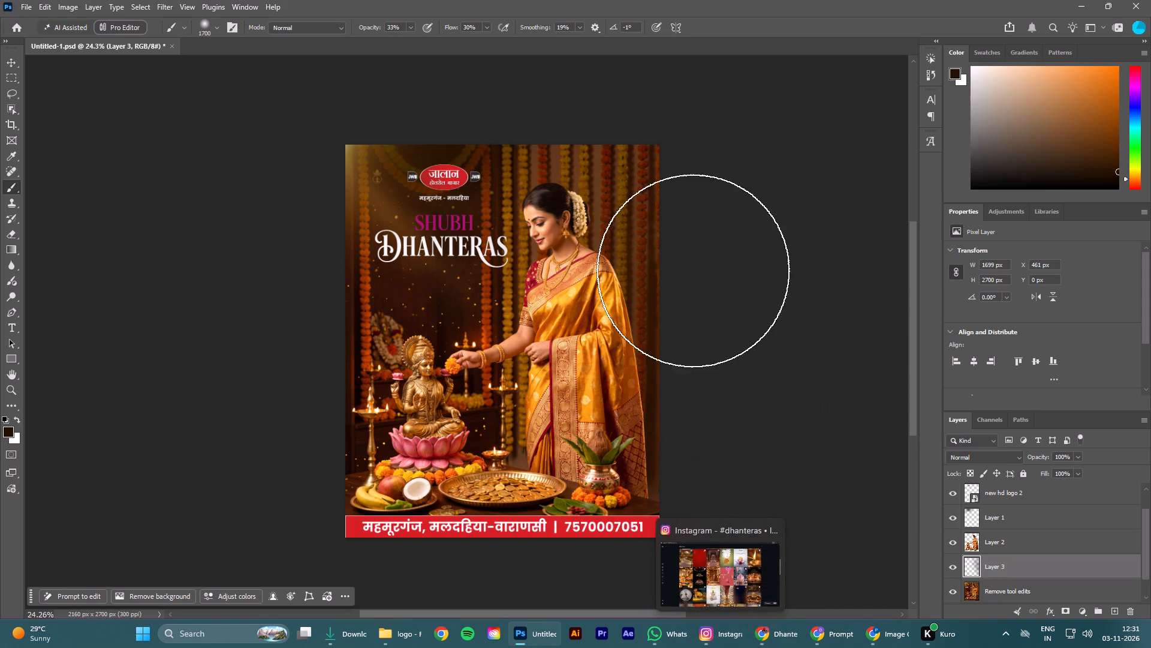
Darken the top, left and bottom edges of the background on Layer 3 with the same soft 1700 px brush.
left_click_drag(686, 253, 277, 177)
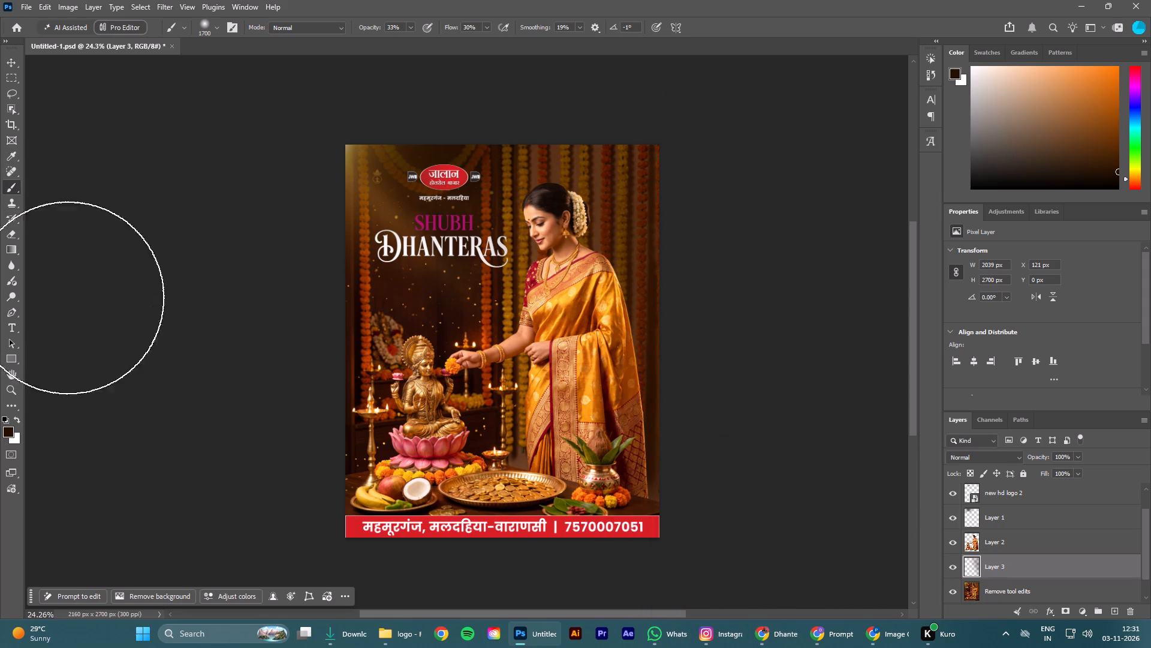
left_click_drag(647, 175, 0, 496)
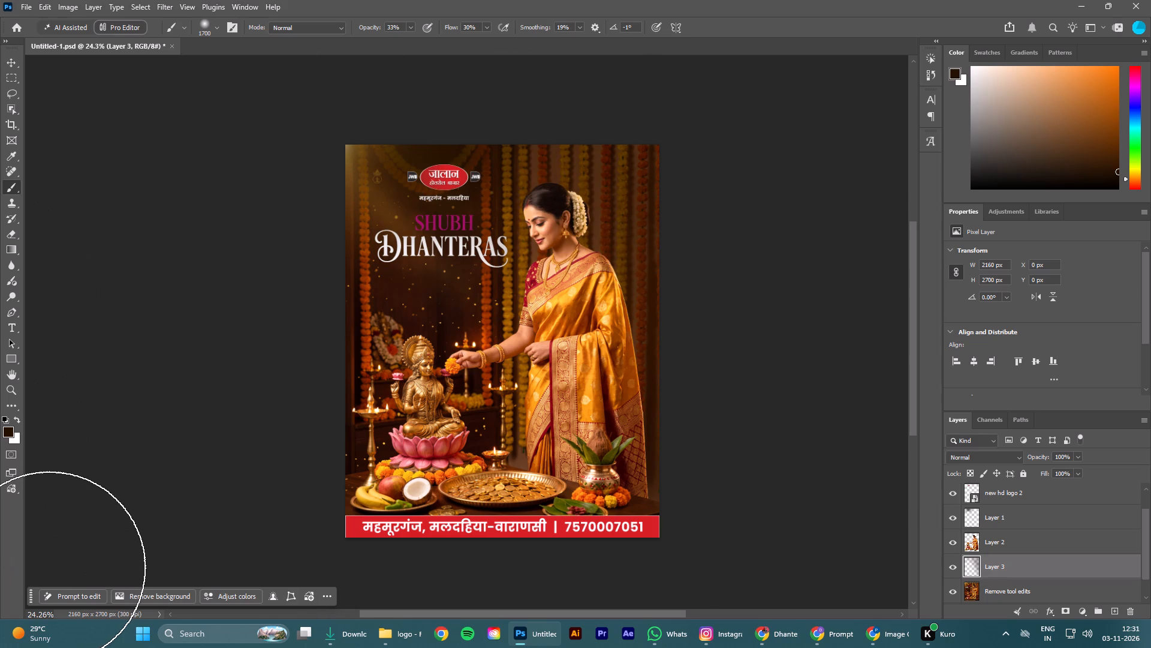
left_click_drag(405, 599, 888, 607)
left_click_drag(725, 544, 0, 565)
left_click_drag(295, 522, 451, 526)
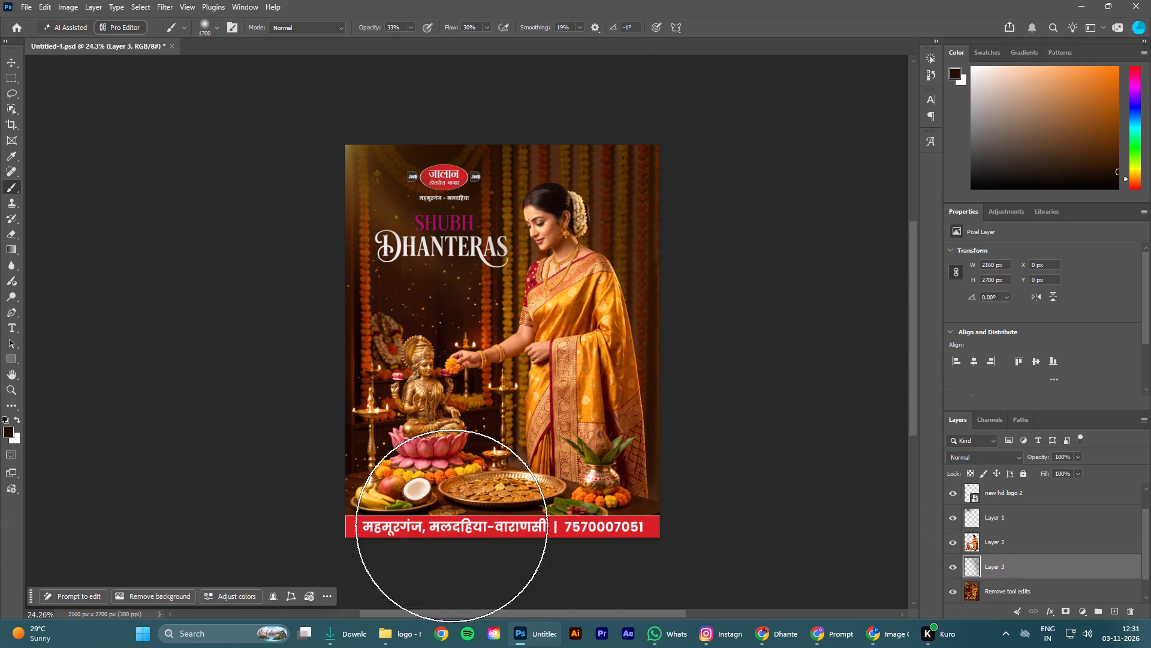
left_click_drag(451, 526, 857, 524)
left_click_drag(730, 522, 44, 578)
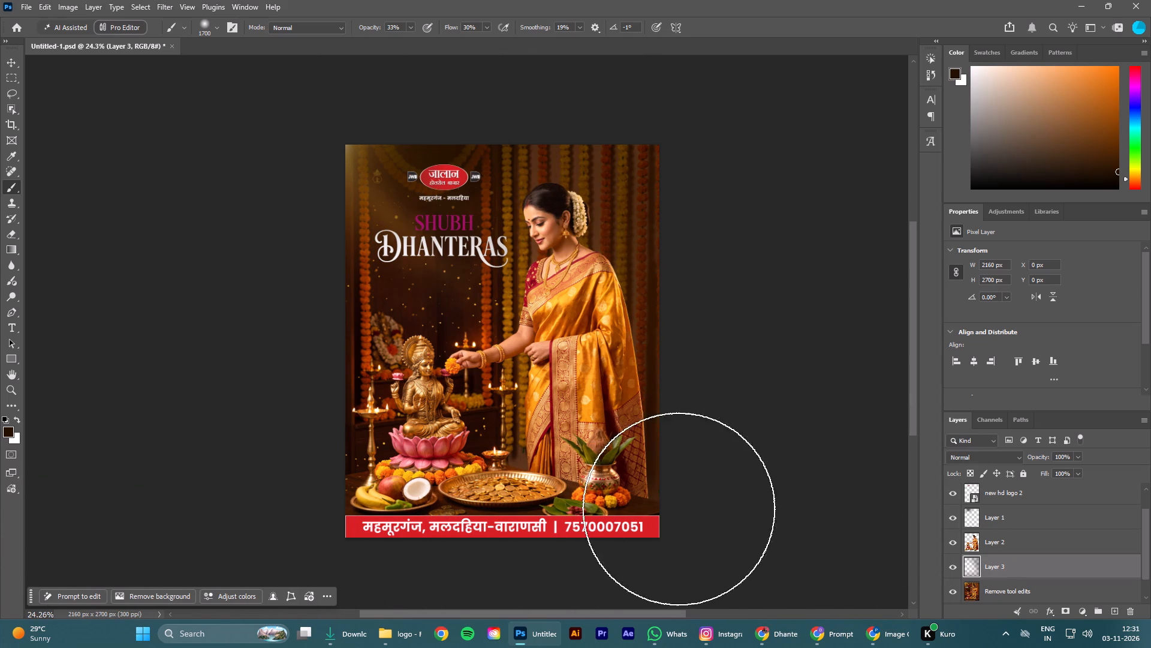
left_click_drag(683, 506, 0, 575)
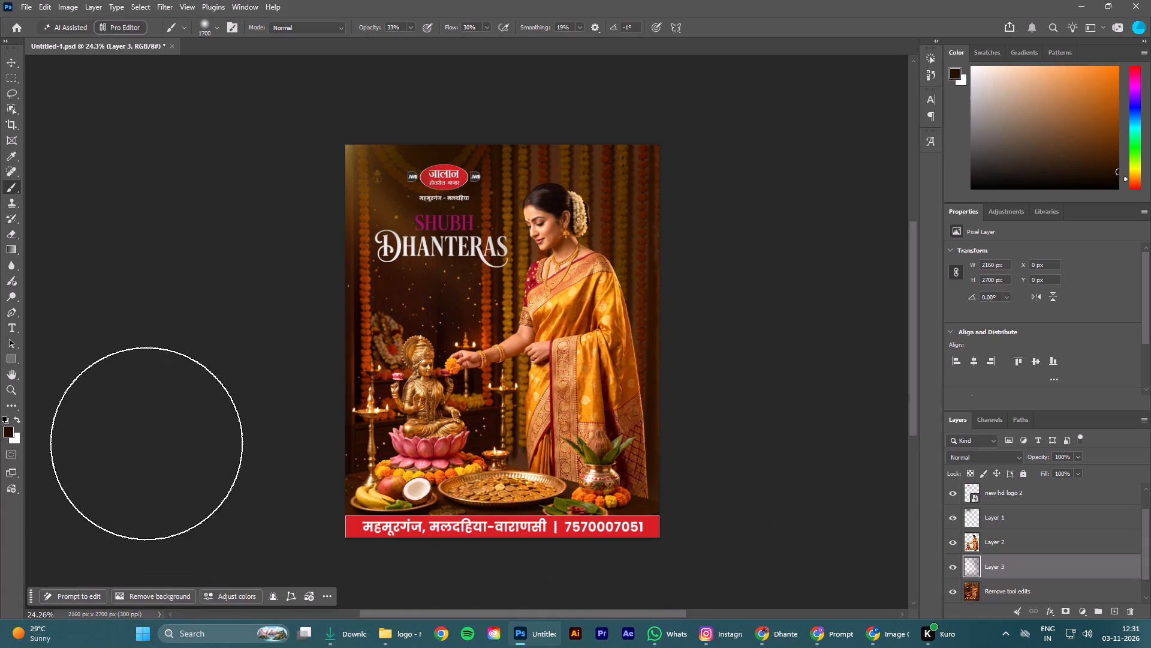
Switch to the Move tool, deselect all layers and save the poster document.
scroll(146, 443, "down", 2)
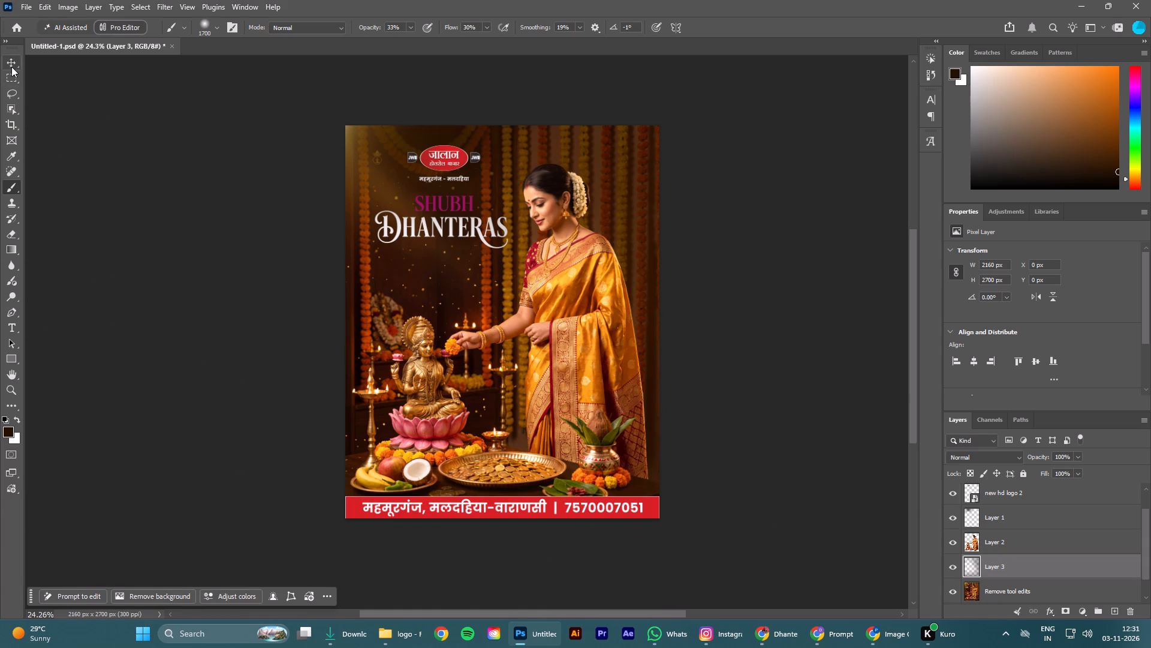
left_click(11, 67)
left_click(150, 213)
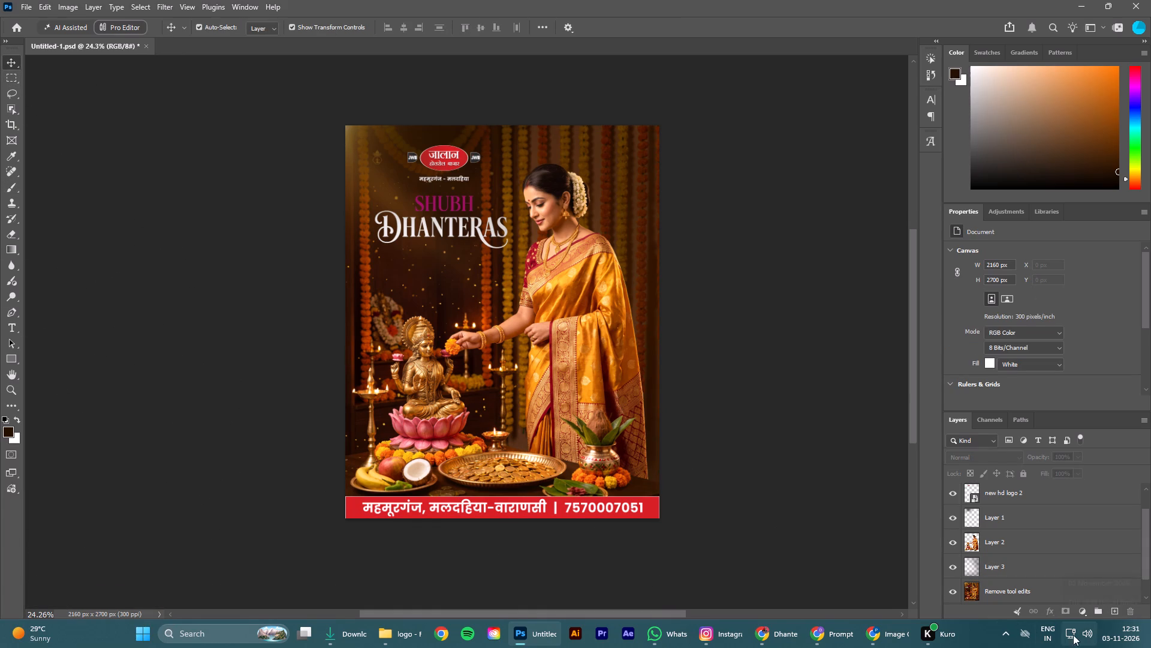
left_click(6, 56)
left_click(97, 137)
key("ctrl+s")
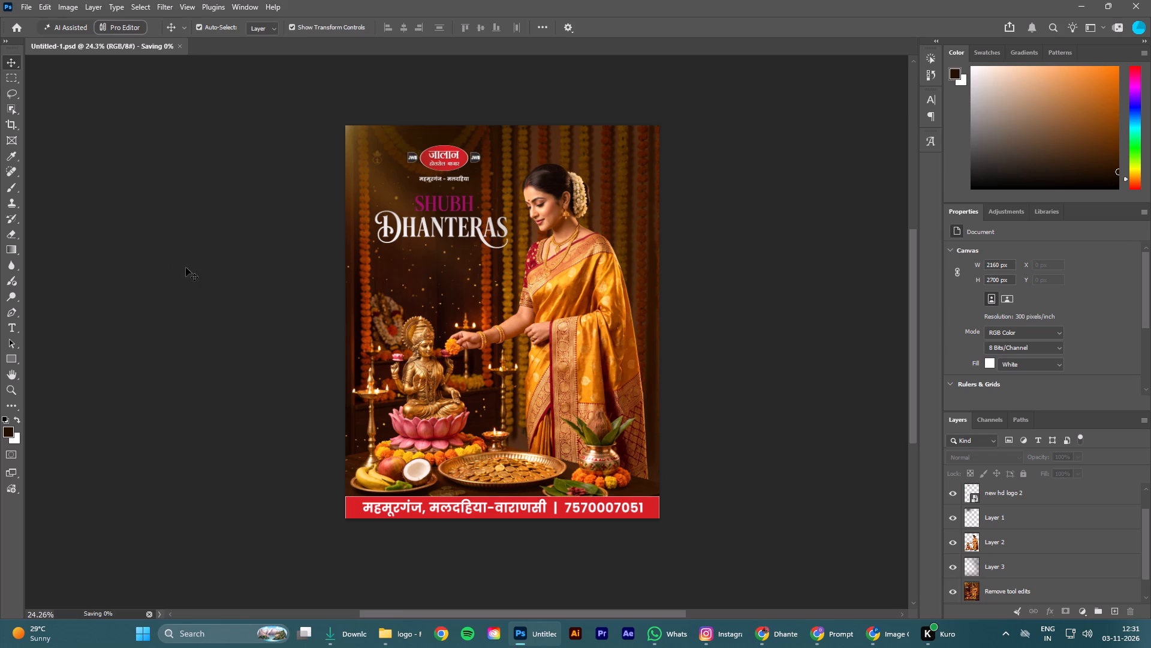
Lasso the SHUBH DHANTERAS lettering on the Remove tool edits layer and try to remove it.
double_click(953, 593)
left_click(1004, 589)
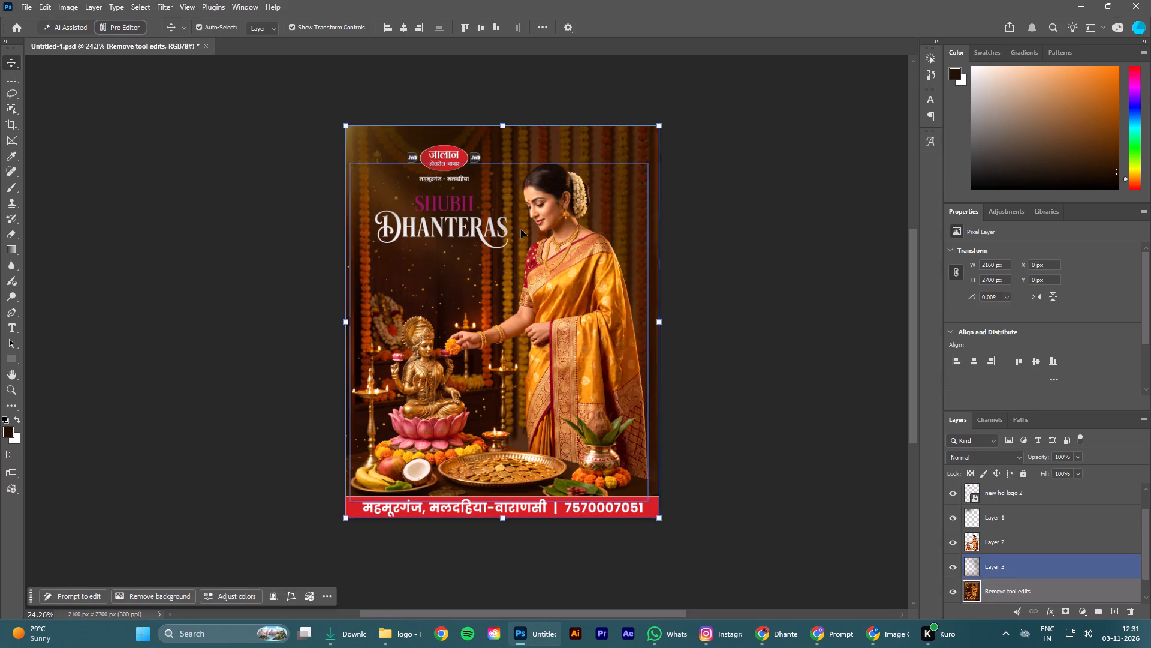
scroll(447, 289, "up", 4)
scroll(411, 174, "up", 6)
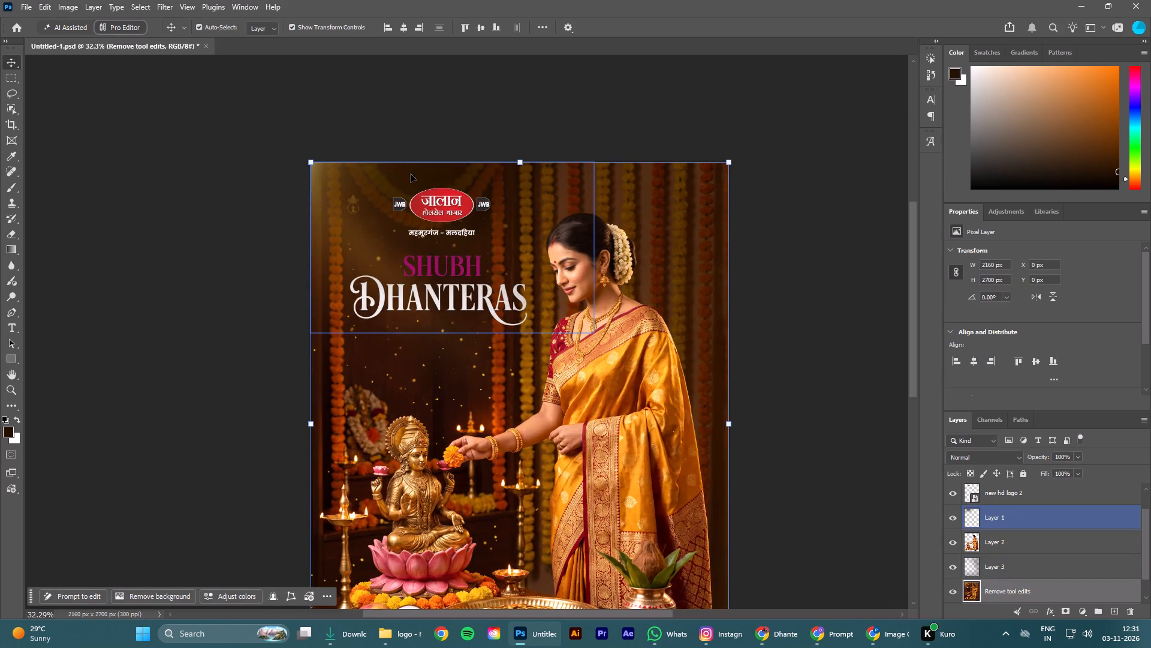
scroll(405, 133, "up", 3, "alt")
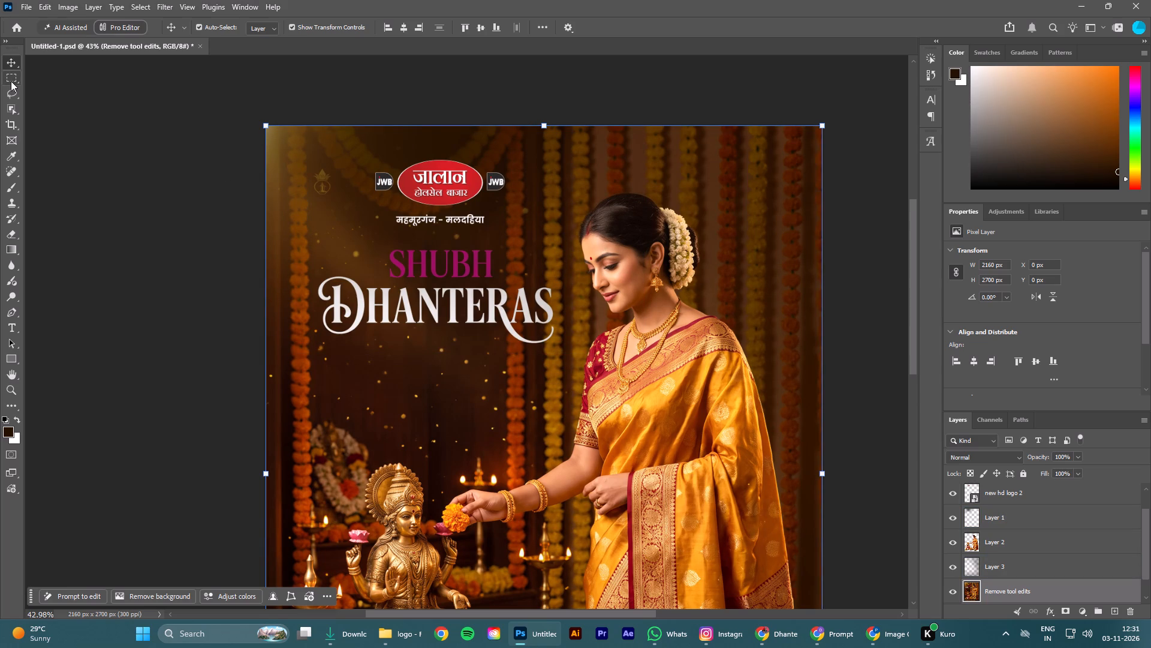
left_click(11, 81)
left_click(8, 91)
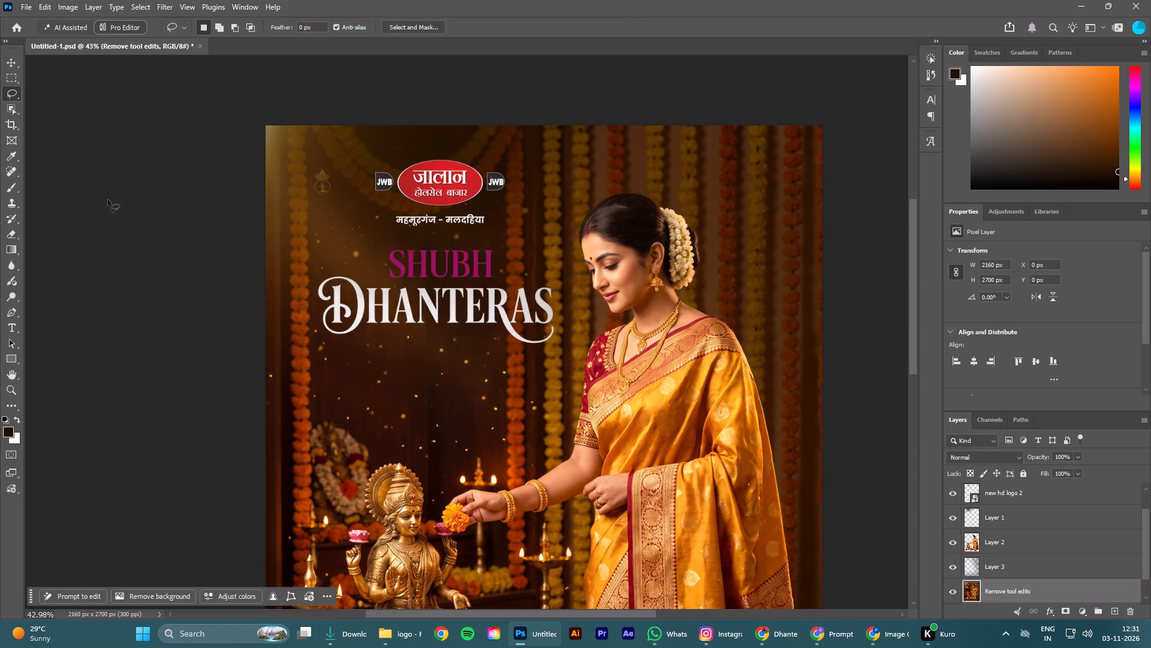
left_click(381, 277)
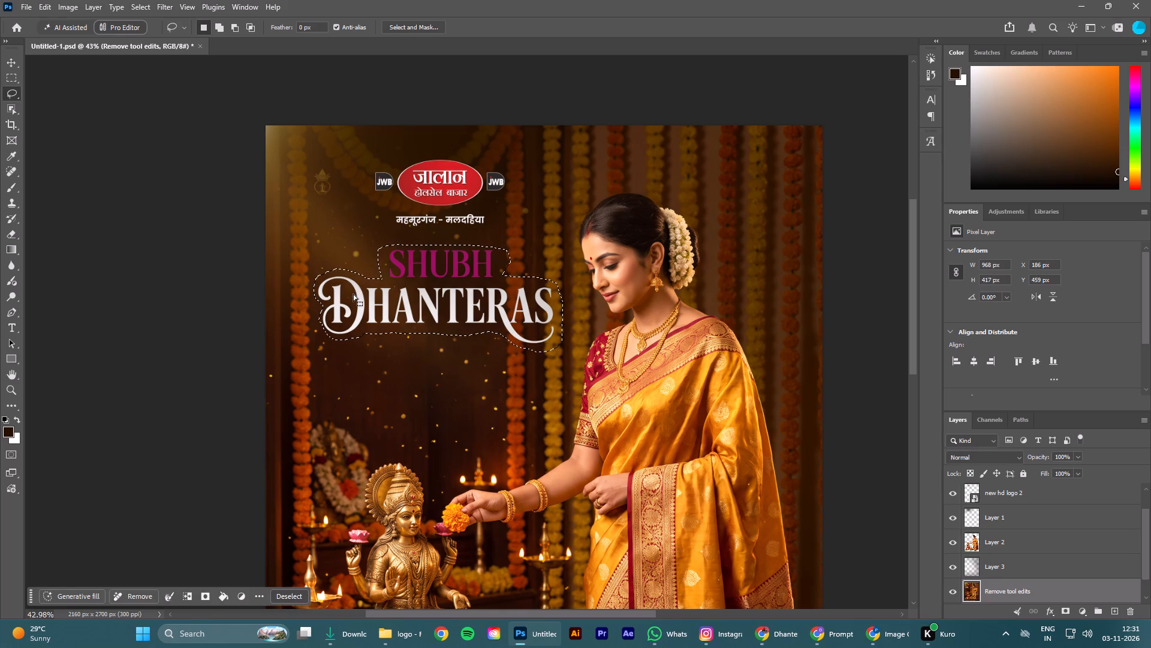
left_click(1025, 595)
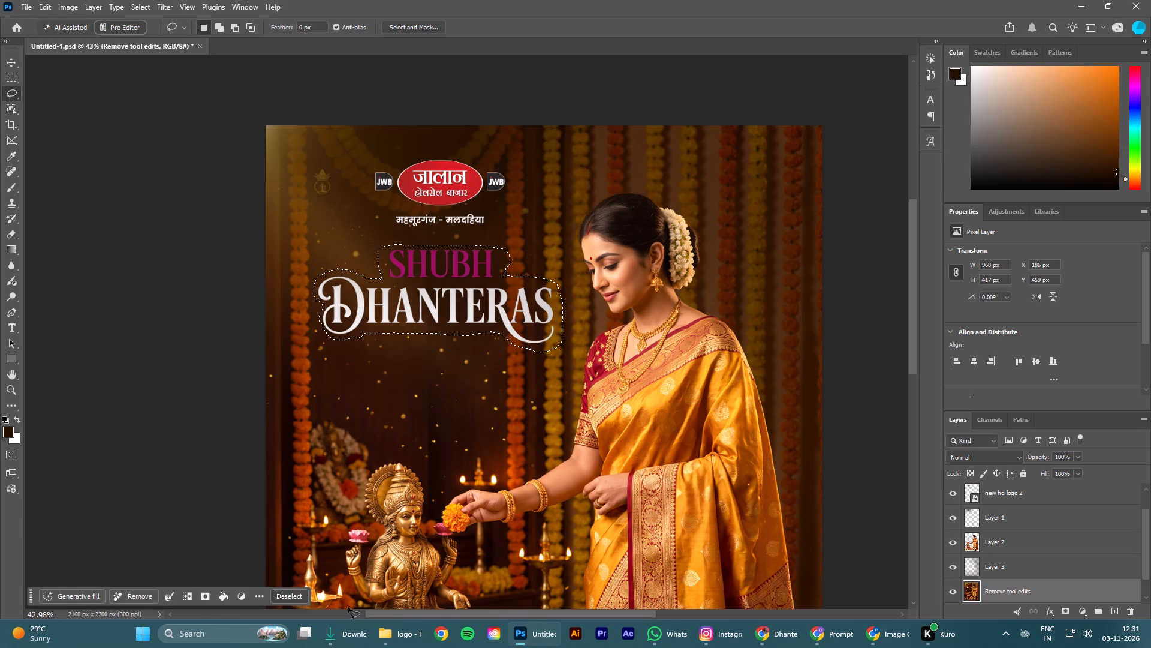
left_click(138, 592)
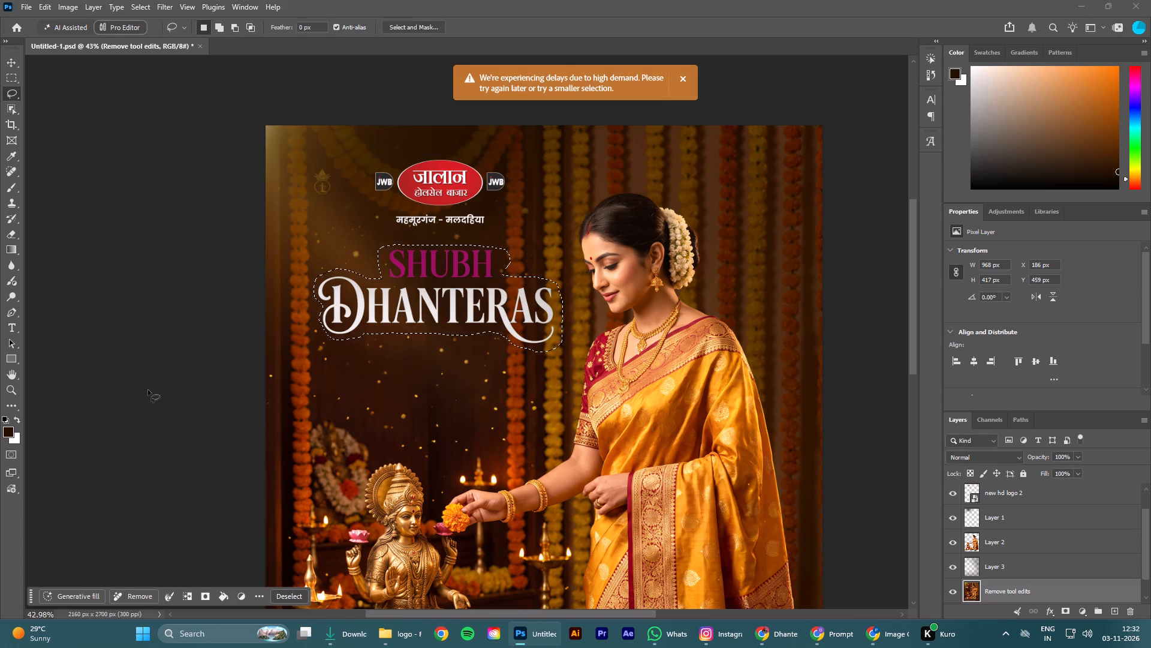
left_click(138, 589)
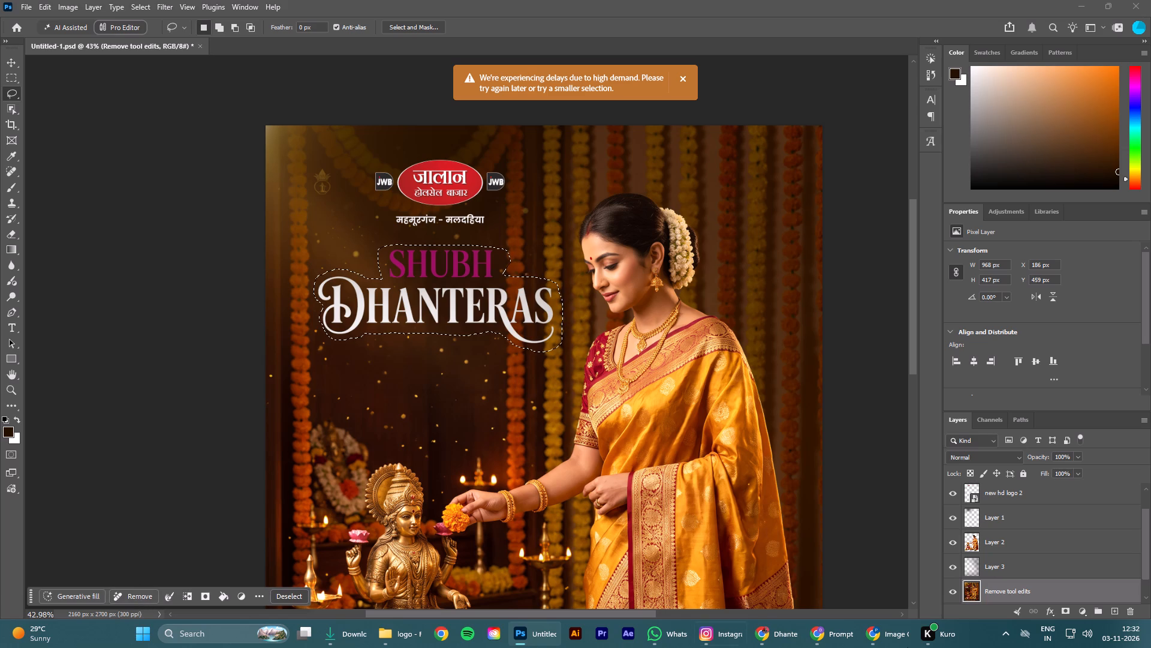
Hide the layers above Remove tool edits and remove the selected SHUBH DHANTERAS lettering from that layer.
left_click(957, 565)
left_click(953, 546)
left_click(947, 522)
left_click(952, 497)
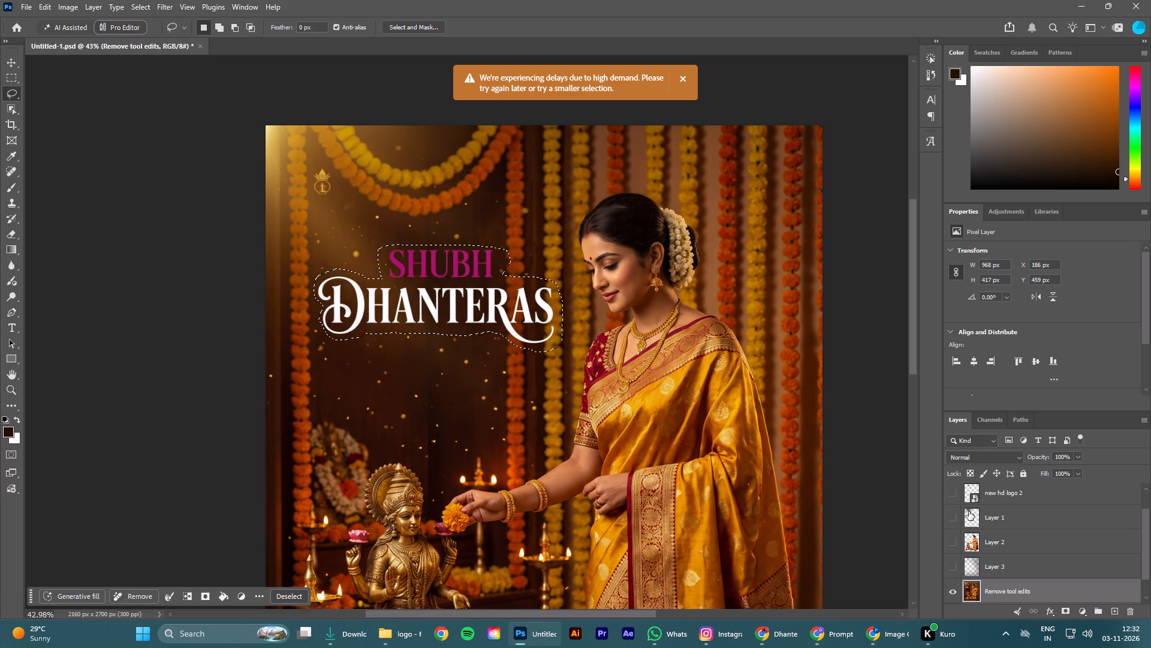
scroll(1002, 554, "up", 7)
left_click(953, 495)
scroll(996, 532, "up", 6)
scroll(996, 532, "down", 14)
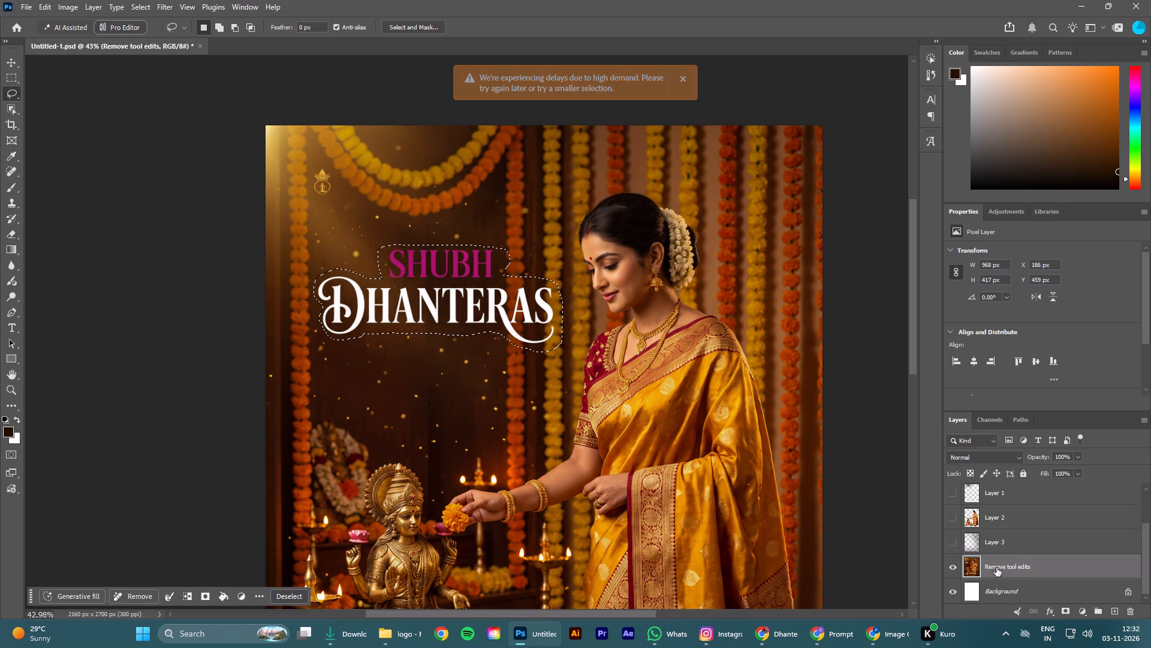
left_click(996, 568)
left_click(126, 596)
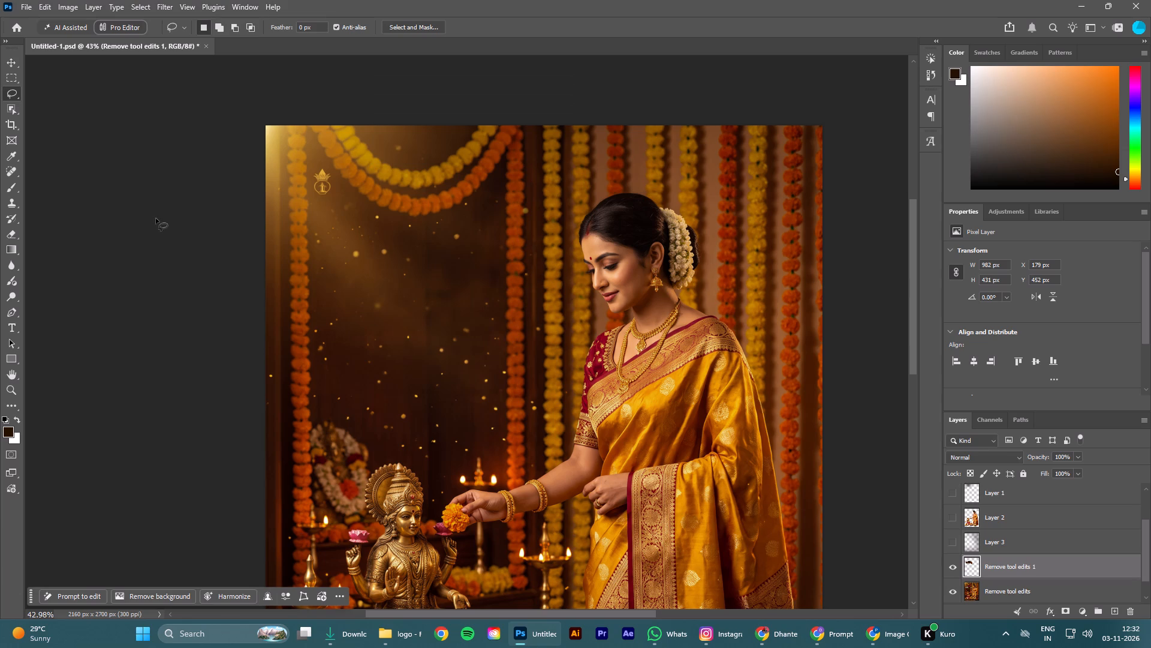
Merge the Remove tool edits 1 layer down into the Remove tool edits layer beneath it.
left_click(996, 586)
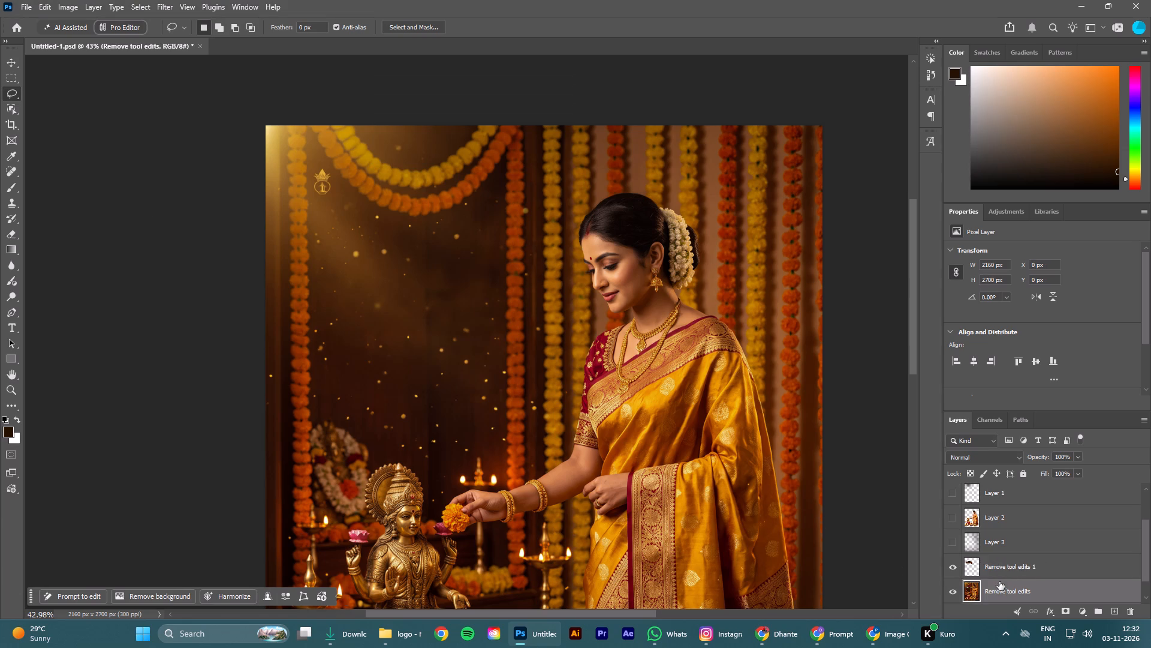
left_click(1007, 564, "ctrl")
right_click(1007, 564)
left_click(1021, 372)
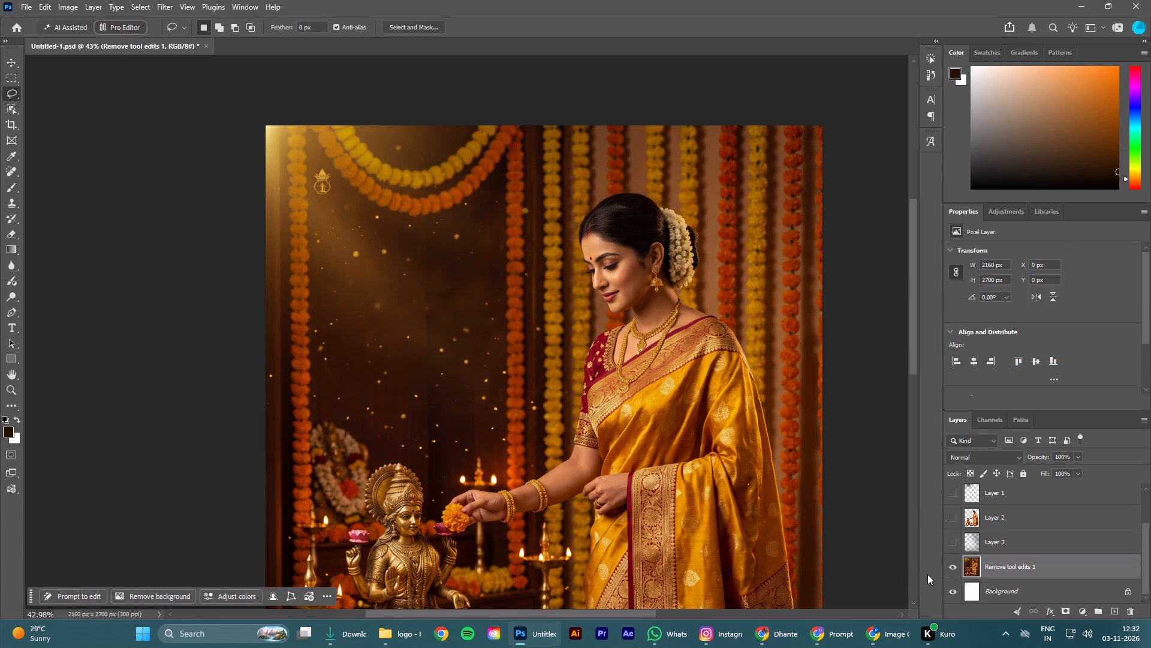
Show the hidden Layer 3, Layer 2, Layer 1, new hd logo 2 and new hd footer layers again.
left_click(953, 546)
left_click(954, 520)
left_click(953, 498)
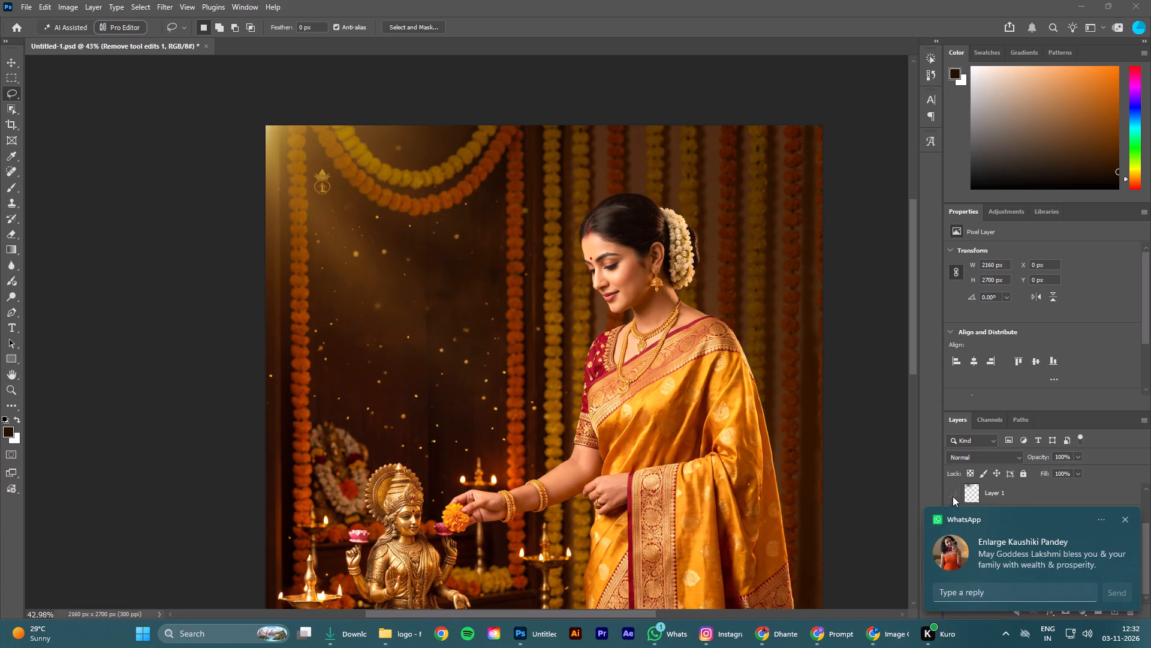
left_click(953, 494)
left_click(1122, 521)
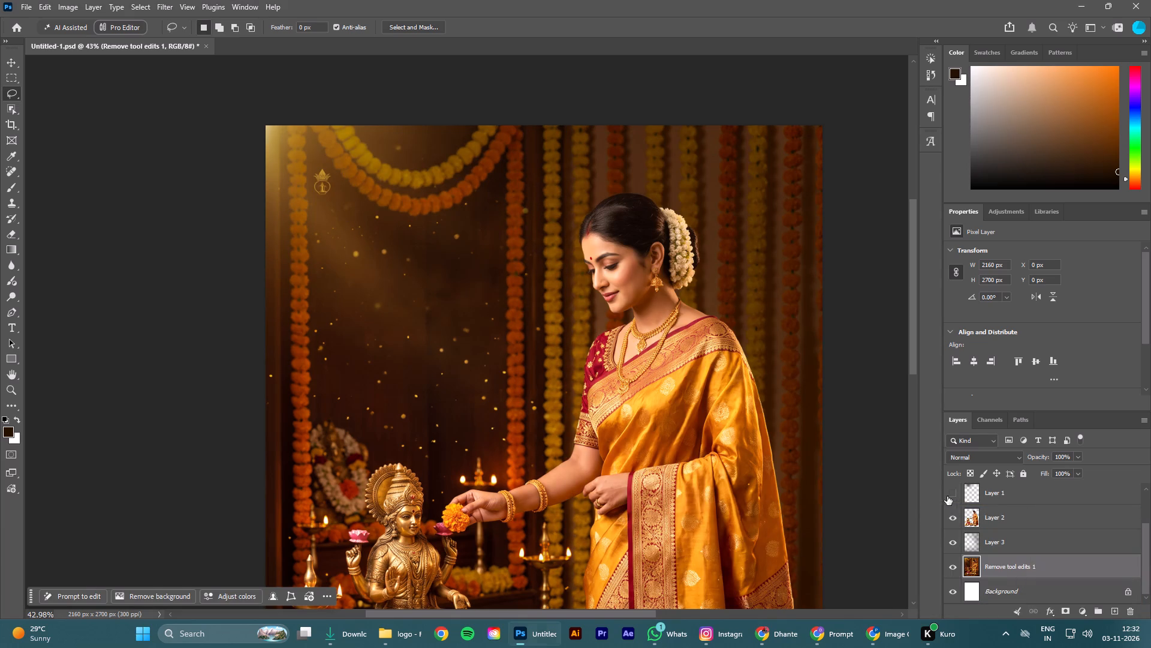
left_click(947, 496)
scroll(986, 503, "up", 2)
left_click(958, 514)
left_click(953, 493)
scroll(1007, 503, "up", 6)
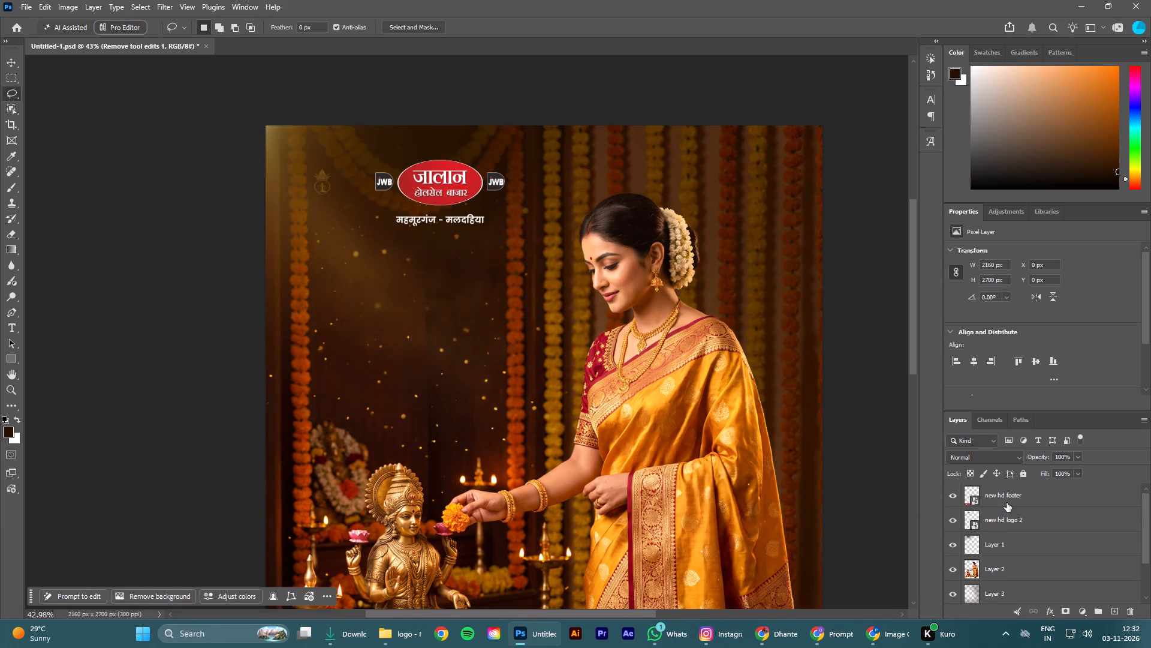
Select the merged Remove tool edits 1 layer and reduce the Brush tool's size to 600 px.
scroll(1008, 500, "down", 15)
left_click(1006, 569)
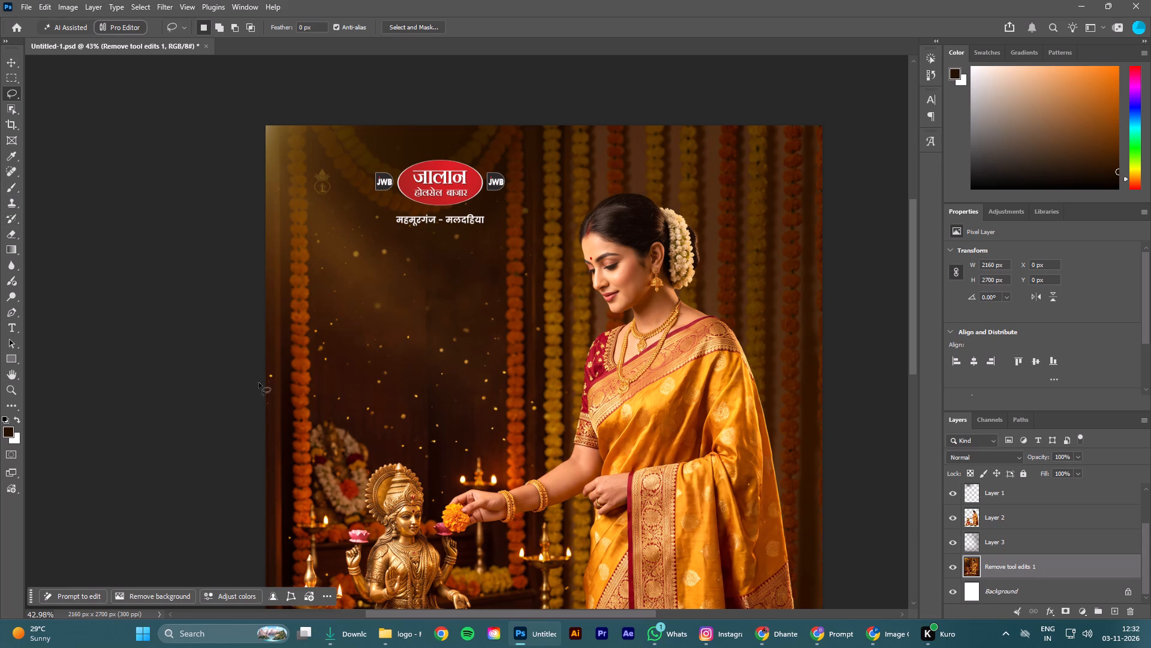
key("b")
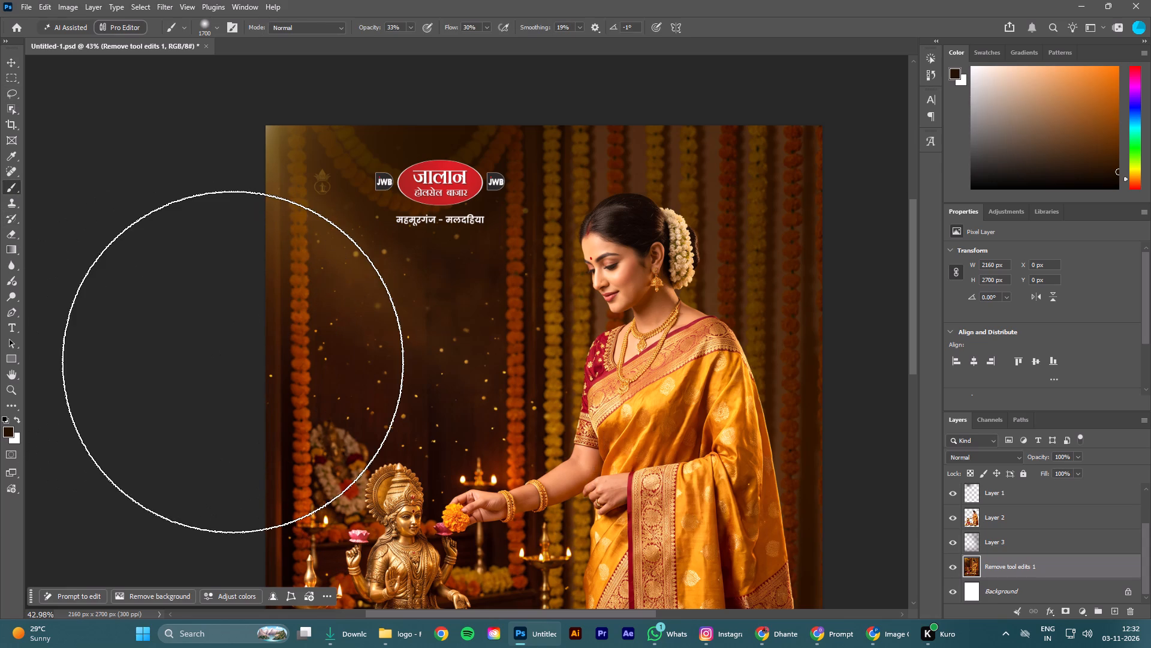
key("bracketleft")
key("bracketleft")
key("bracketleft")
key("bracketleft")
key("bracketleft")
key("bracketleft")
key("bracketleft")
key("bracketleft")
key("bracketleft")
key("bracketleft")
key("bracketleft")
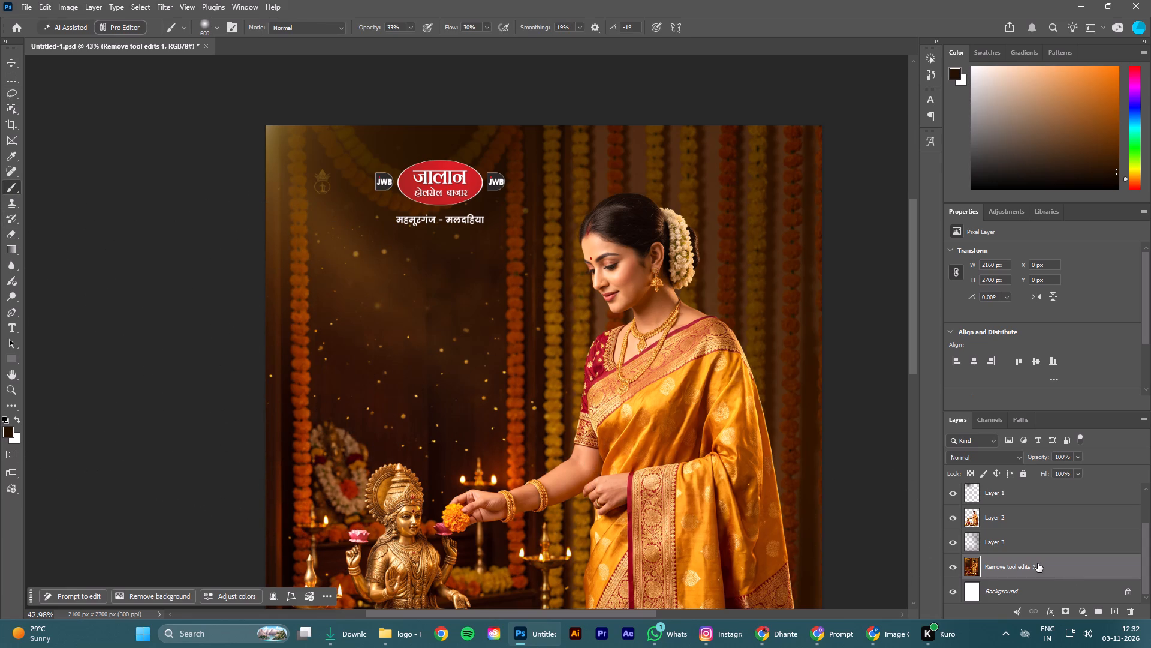
Keep the Remove tool edits 1 layer active and switch to the Blur tool for softening the background.
left_click(1038, 563)
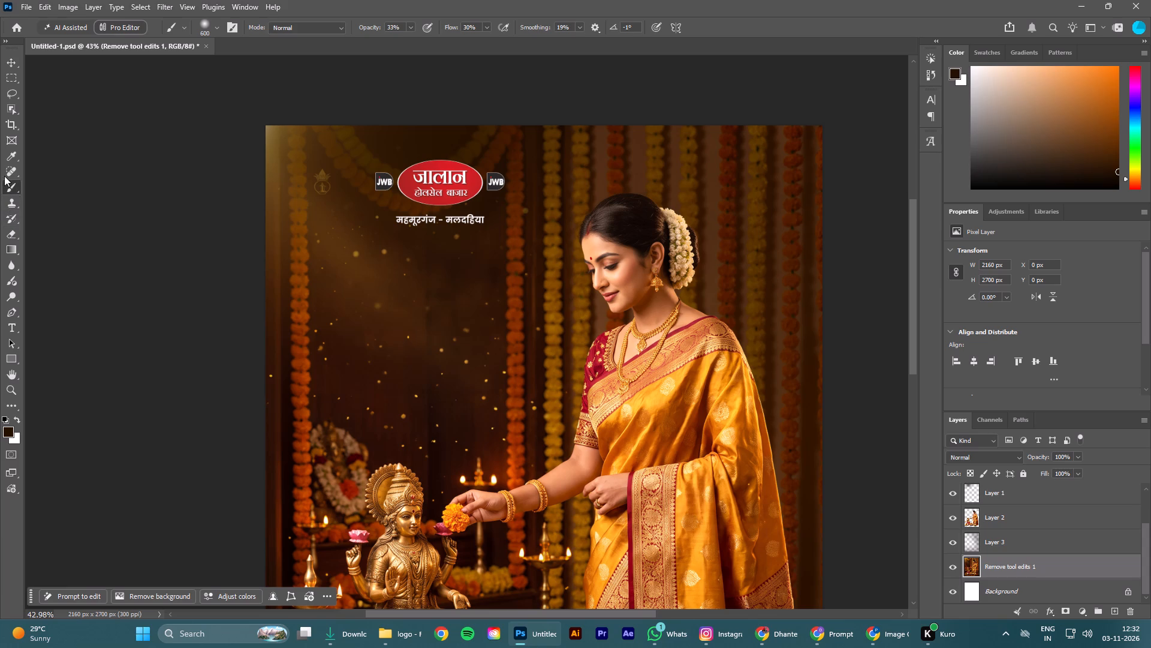
left_click(4, 173)
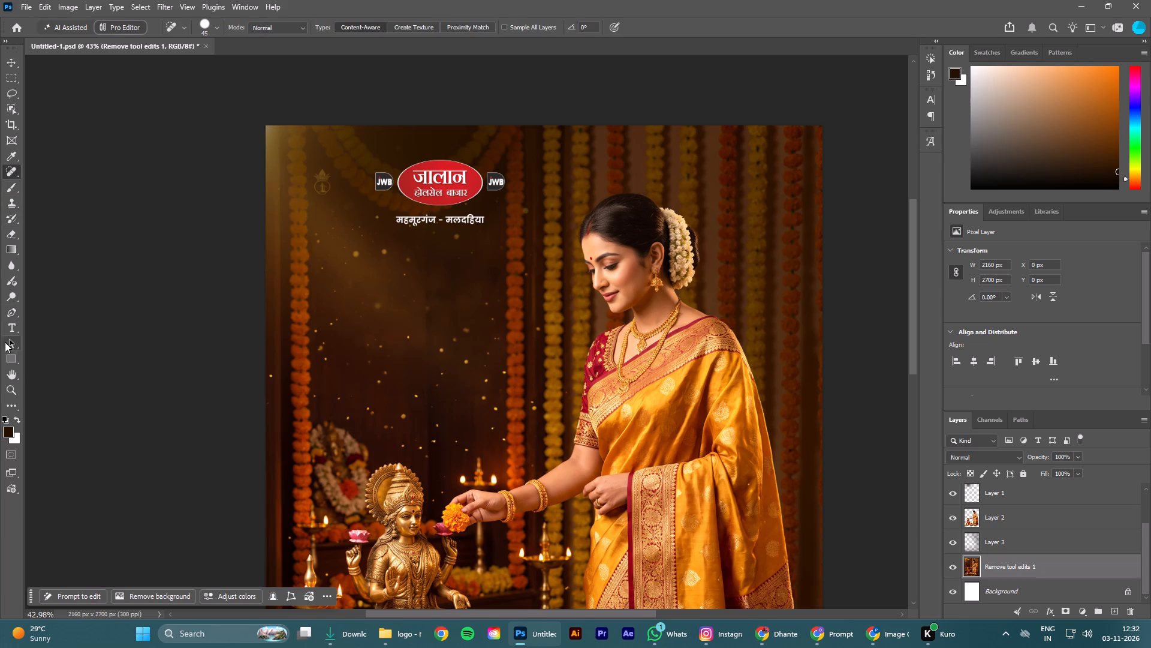
right_click(14, 376)
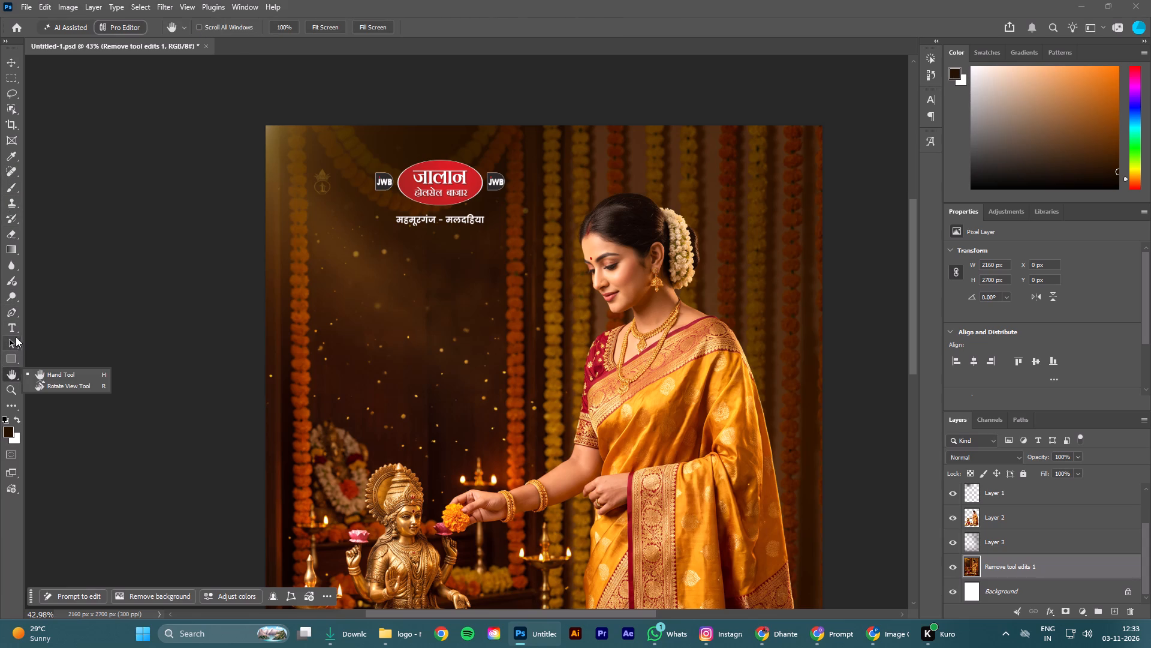
right_click(16, 333)
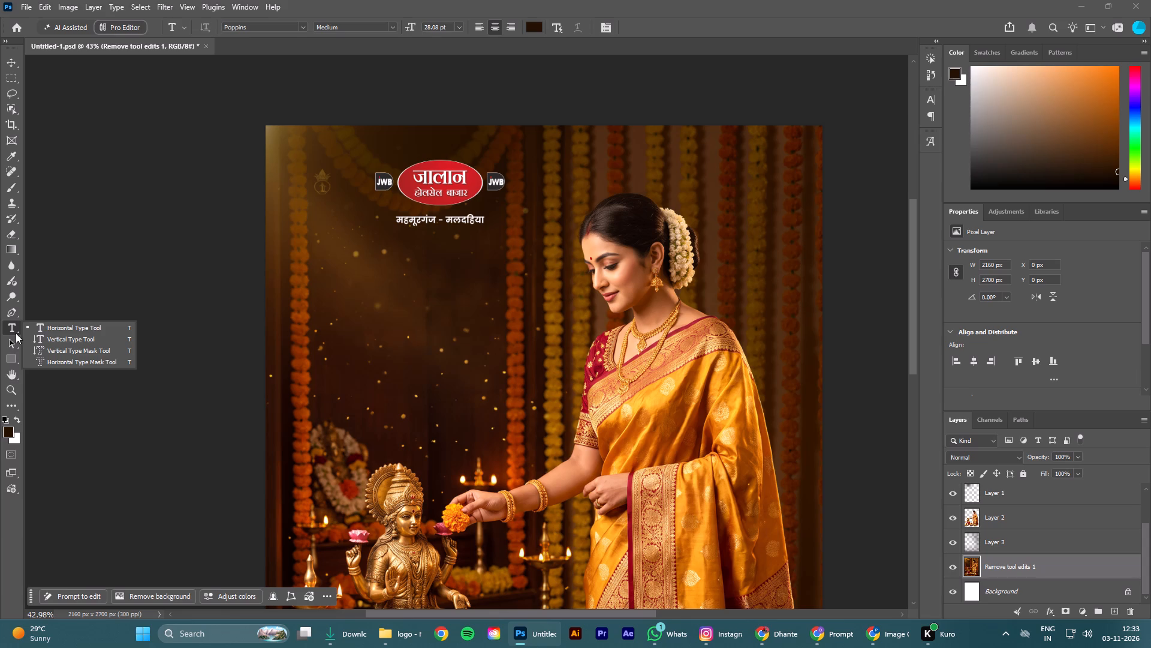
right_click(10, 262)
left_click(44, 263)
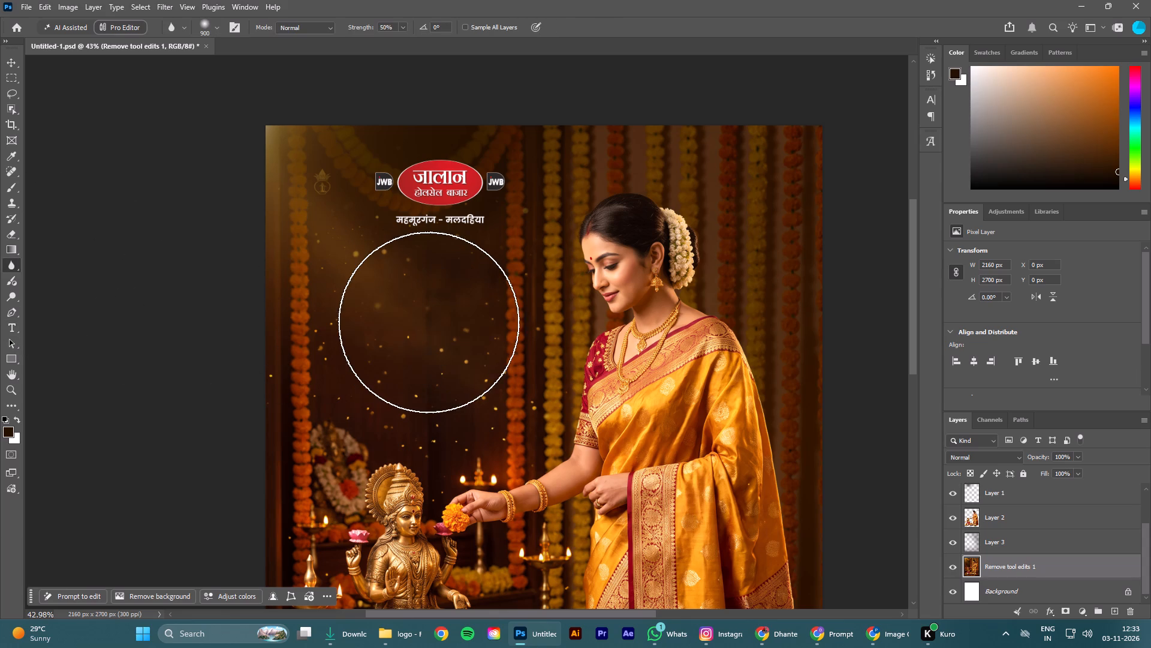
Blur the centre and right of the cleared title area on Remove tool edits 1 with a 400 px Blur tool at 50% strength.
key("bracketleft")
key("bracketleft")
key("bracketleft")
key("bracketleft")
key("bracketleft")
left_click_drag(422, 326, 424, 331)
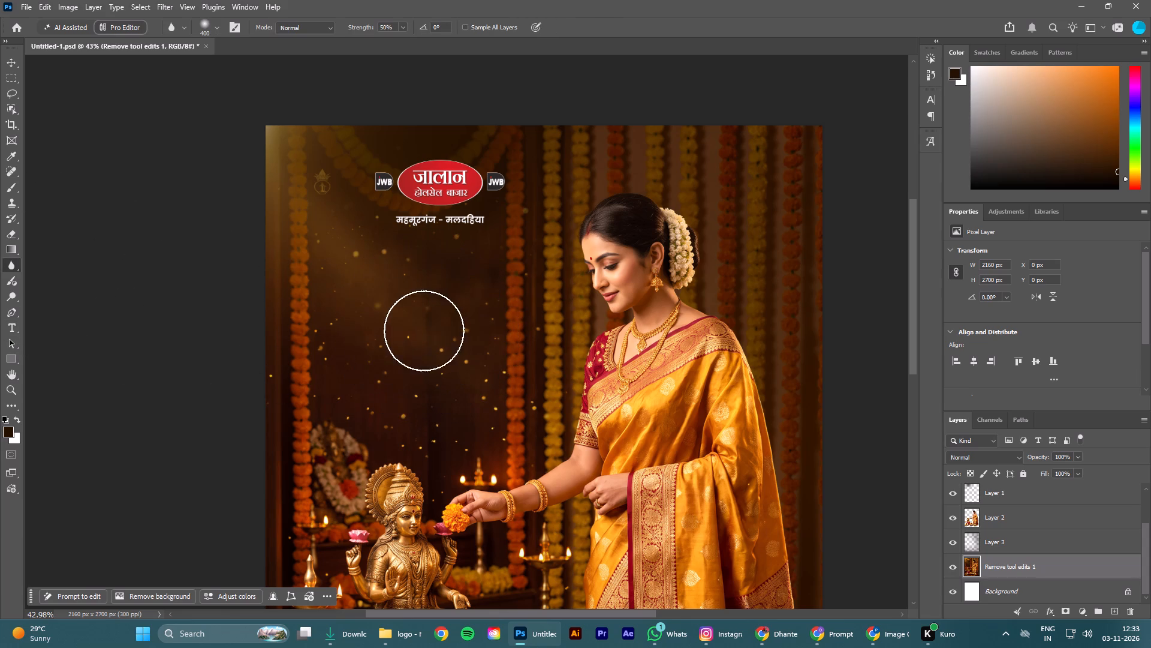
left_click_drag(424, 331, 424, 337)
left_click_drag(432, 314, 427, 349)
left_click_drag(438, 307, 426, 368)
left_click_drag(431, 311, 435, 347)
left_click_drag(441, 316, 456, 338)
left_click_drag(473, 301, 481, 324)
left_click_drag(488, 299, 485, 344)
left_click_drag(487, 320, 474, 351)
left_click_drag(472, 321, 457, 367)
left_click_drag(457, 311, 431, 371)
left_click_drag(415, 317, 409, 371)
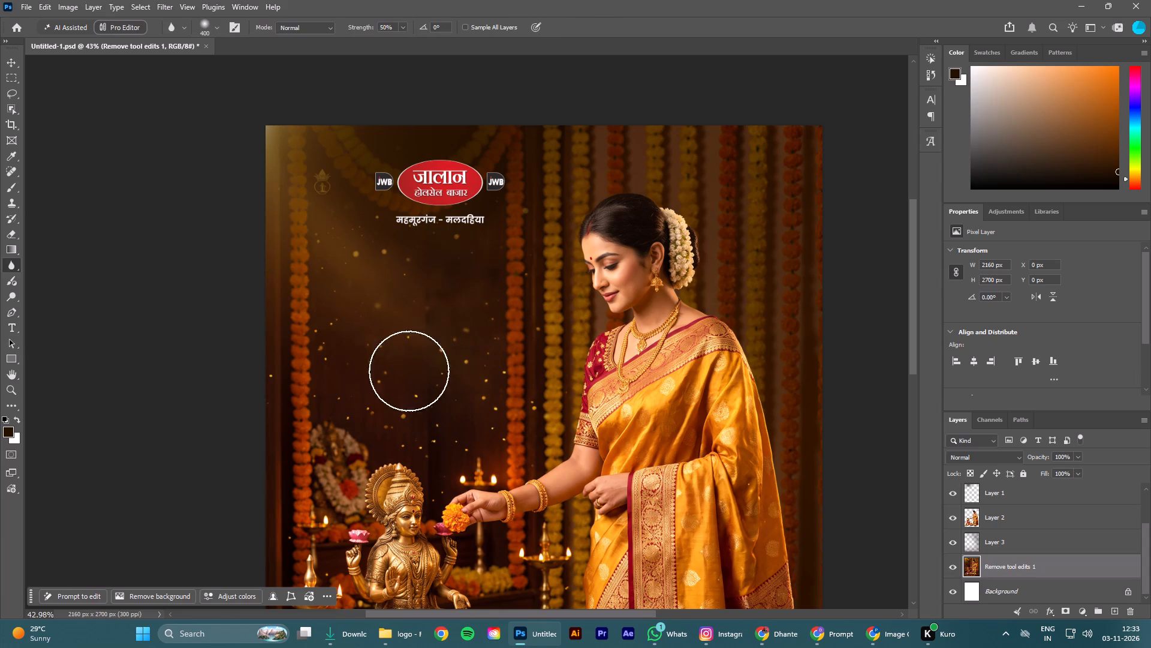
left_click_drag(409, 371, 414, 355)
left_click_drag(410, 302, 420, 338)
left_click_drag(423, 310, 420, 344)
left_click_drag(415, 308, 414, 347)
left_click_drag(428, 298, 445, 316)
left_click_drag(457, 292, 459, 304)
left_click_drag(463, 276, 448, 310)
left_click_drag(455, 285, 454, 308)
left_click_drag(465, 278, 482, 301)
left_click_drag(486, 293, 467, 320)
left_click_drag(456, 308, 453, 317)
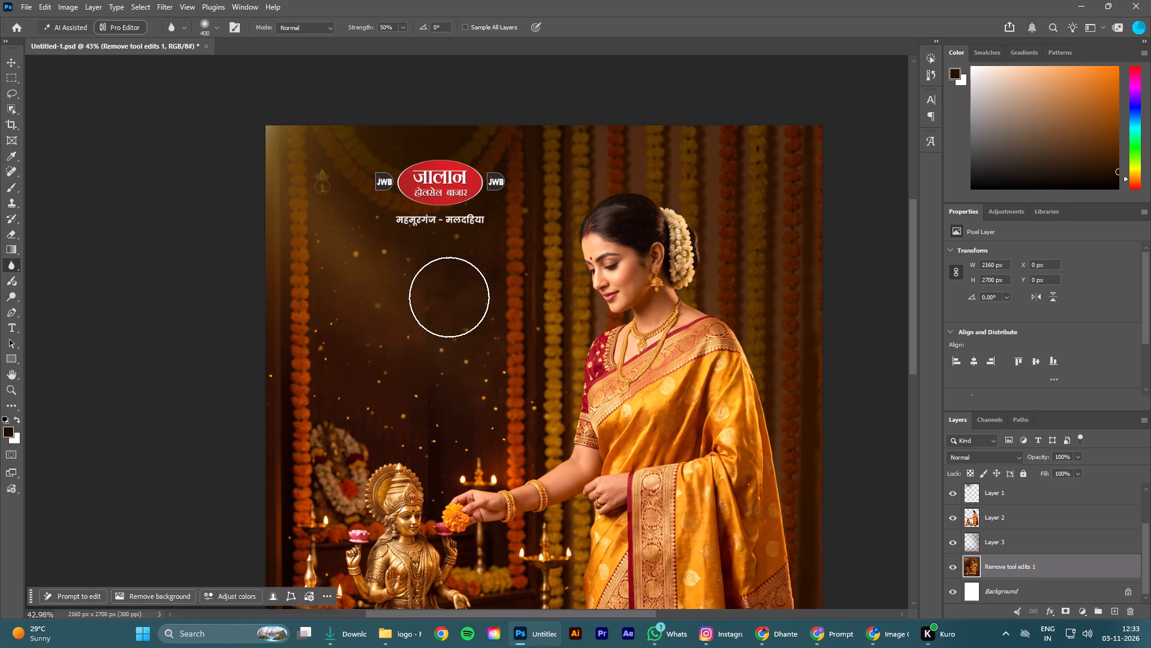
Blur the left side and lower part of the cleared title area with the 400 px Blur tool.
left_click_drag(439, 293, 420, 337)
left_click_drag(411, 306, 396, 362)
left_click_drag(378, 322, 381, 360)
left_click_drag(364, 297, 381, 335)
left_click_drag(361, 285, 357, 317)
left_click_drag(353, 281, 351, 322)
left_click_drag(354, 279, 358, 317)
left_click_drag(356, 278, 371, 359)
left_click_drag(373, 328, 403, 369)
left_click_drag(408, 340, 447, 345)
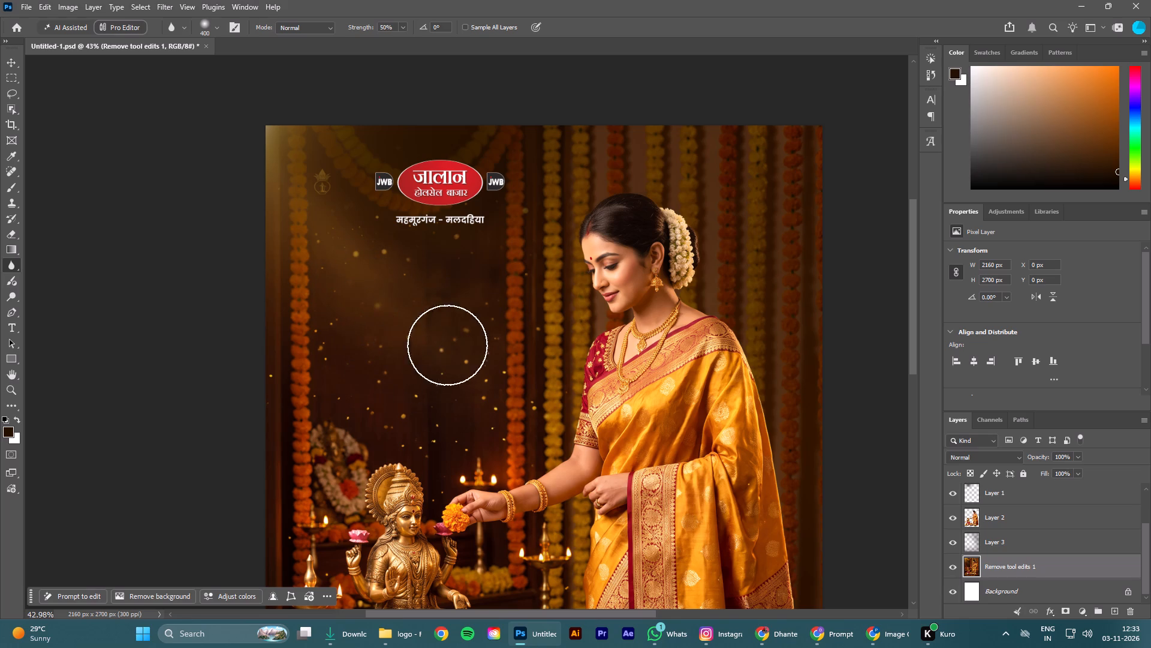
left_click_drag(447, 345, 442, 386)
left_click_drag(445, 350, 451, 395)
left_click_drag(450, 374, 455, 407)
left_click_drag(457, 389, 457, 406)
left_click_drag(444, 370, 442, 377)
left_click_drag(423, 311, 428, 368)
left_click_drag(432, 321, 441, 356)
left_click_drag(430, 317, 426, 333)
left_click_drag(431, 312, 423, 331)
left_click_drag(426, 310, 422, 331)
left_click_drag(403, 283, 416, 326)
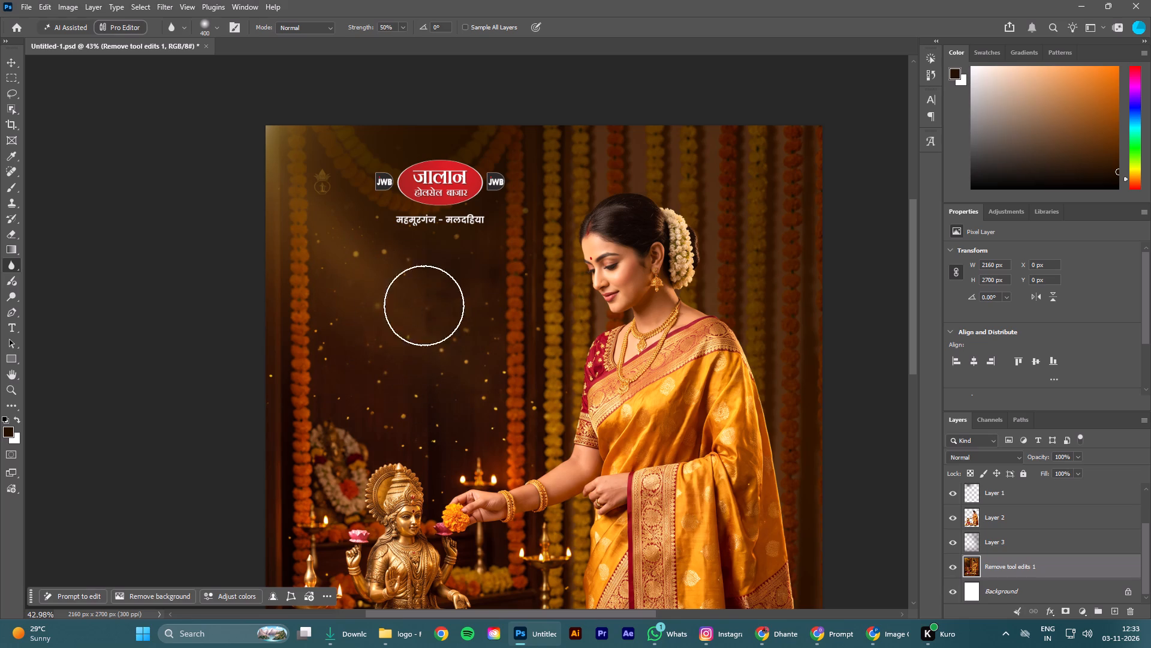
left_click_drag(391, 275, 382, 314)
left_click_drag(367, 301, 372, 335)
left_click_drag(362, 308, 396, 351)
left_click_drag(373, 325, 402, 368)
left_click_drag(384, 352, 414, 398)
left_click_drag(394, 365, 428, 392)
left_click_drag(417, 373, 445, 382)
left_click_drag(434, 355, 471, 392)
left_click_drag(463, 356, 483, 389)
left_click_drag(478, 365, 512, 404)
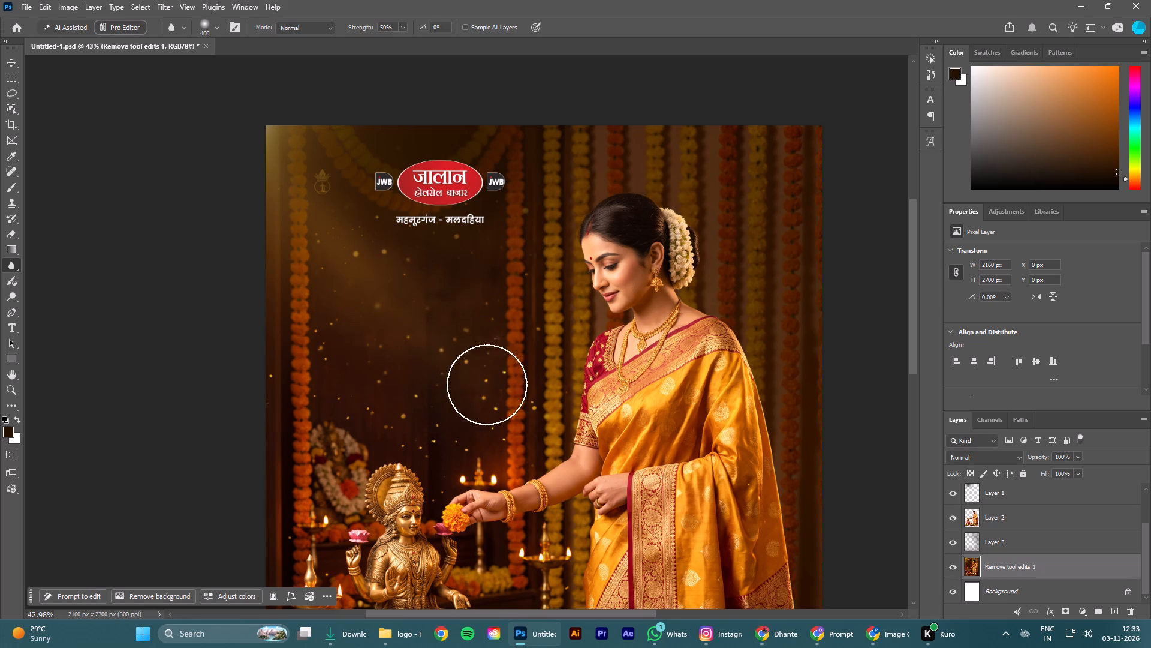
Make a final blur pass across the cleared title area, from beside the garland back to its left side and lower part.
left_click_drag(492, 376, 502, 390)
left_click_drag(480, 321, 496, 335)
left_click_drag(479, 289, 494, 313)
left_click_drag(484, 295, 480, 313)
left_click_drag(459, 296, 453, 312)
left_click_drag(418, 297, 394, 312)
left_click_drag(374, 286, 367, 302)
left_click_drag(349, 291, 345, 303)
left_click_drag(361, 289, 356, 306)
left_click_drag(361, 288, 364, 326)
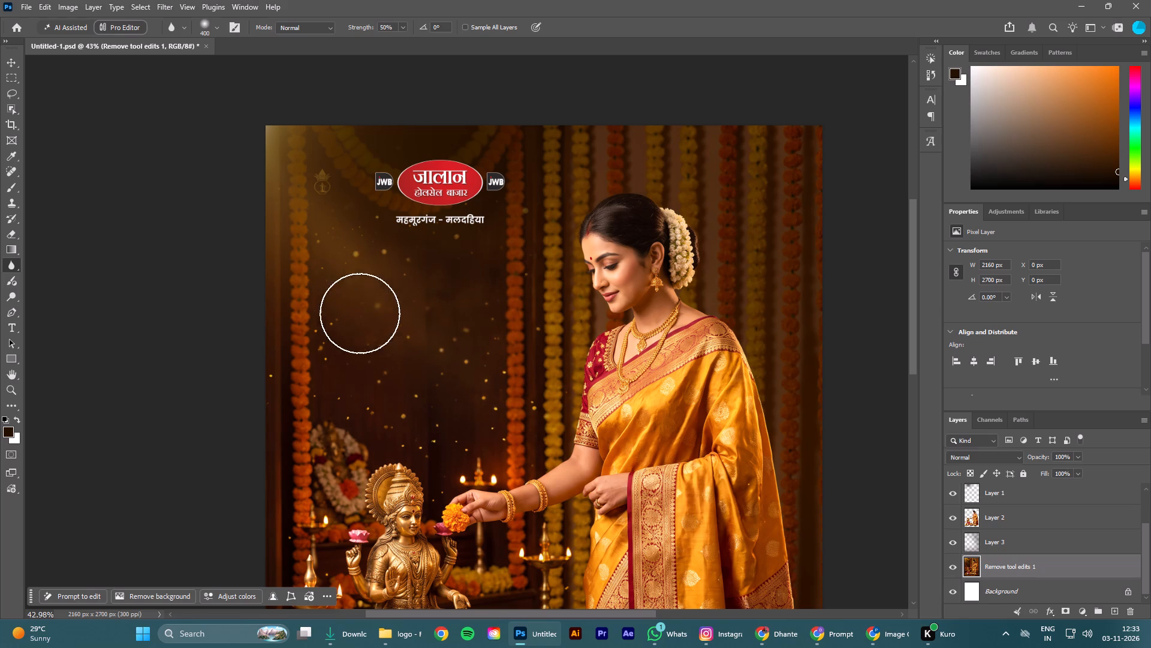
left_click_drag(354, 323, 396, 370)
left_click_drag(397, 355, 393, 373)
left_click_drag(423, 365, 421, 377)
left_click_drag(444, 376, 460, 393)
Prepare the Spot Healing Brush in Content-Aware mode for retouching the Remove tool edits 1 layer.
left_click(977, 559)
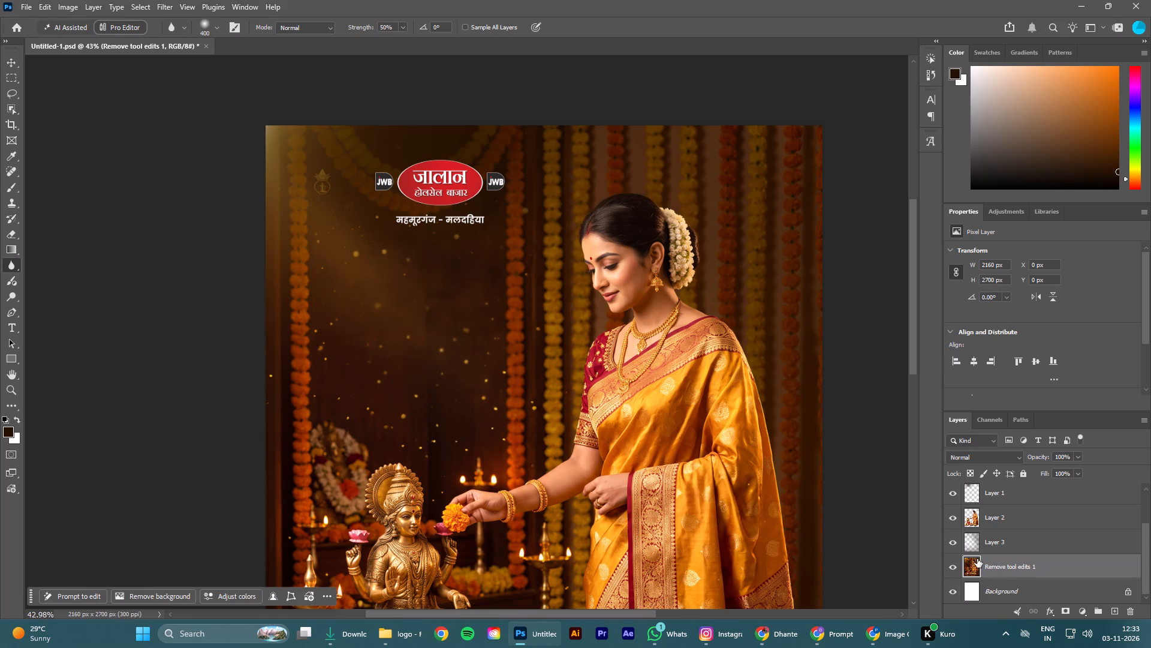
left_click(11, 170)
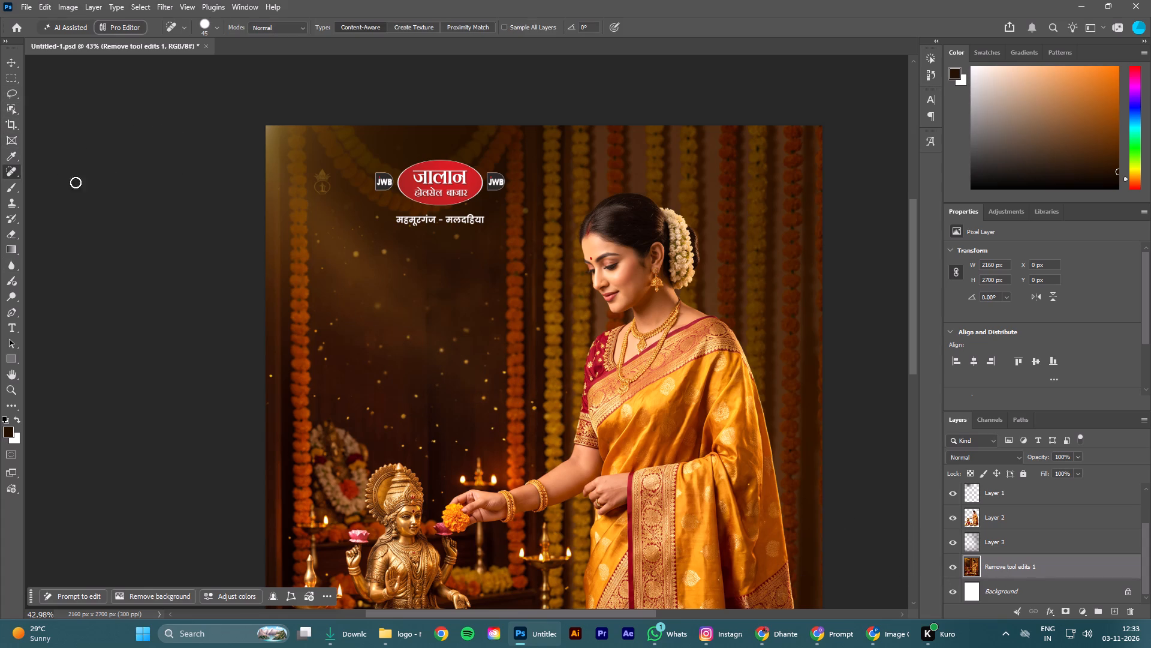
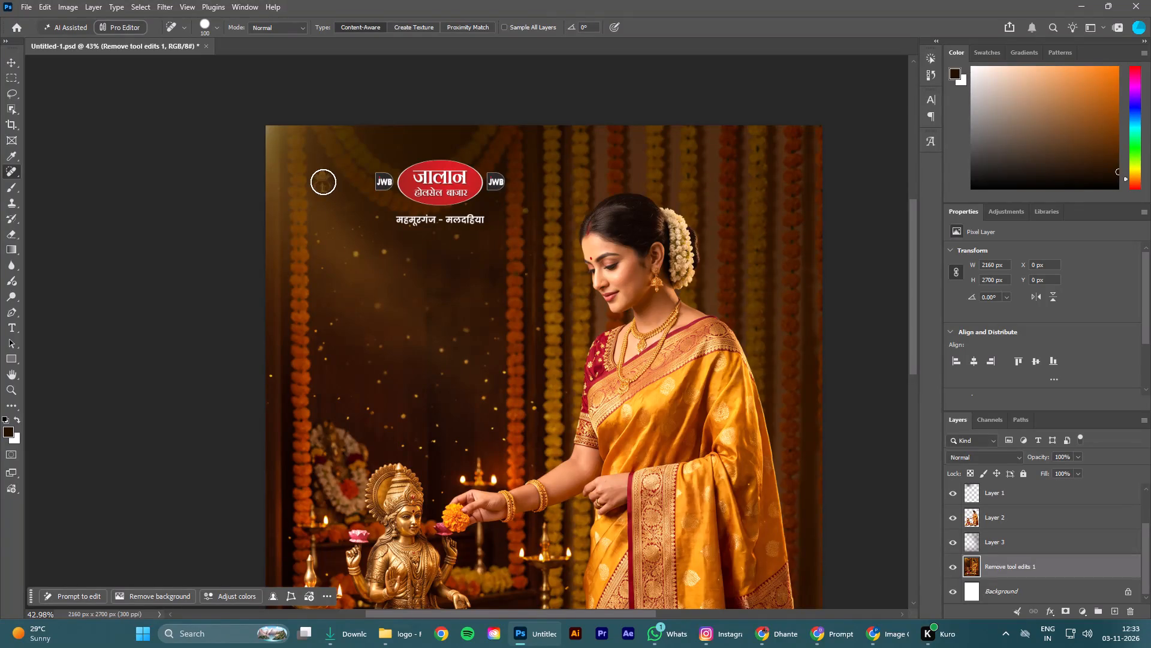
Spot-heal the leftover marks on the dark background beside the JWB logo, reducing the brush to 90 px.
left_click(323, 182)
key("bracketleft")
key("bracketleft")
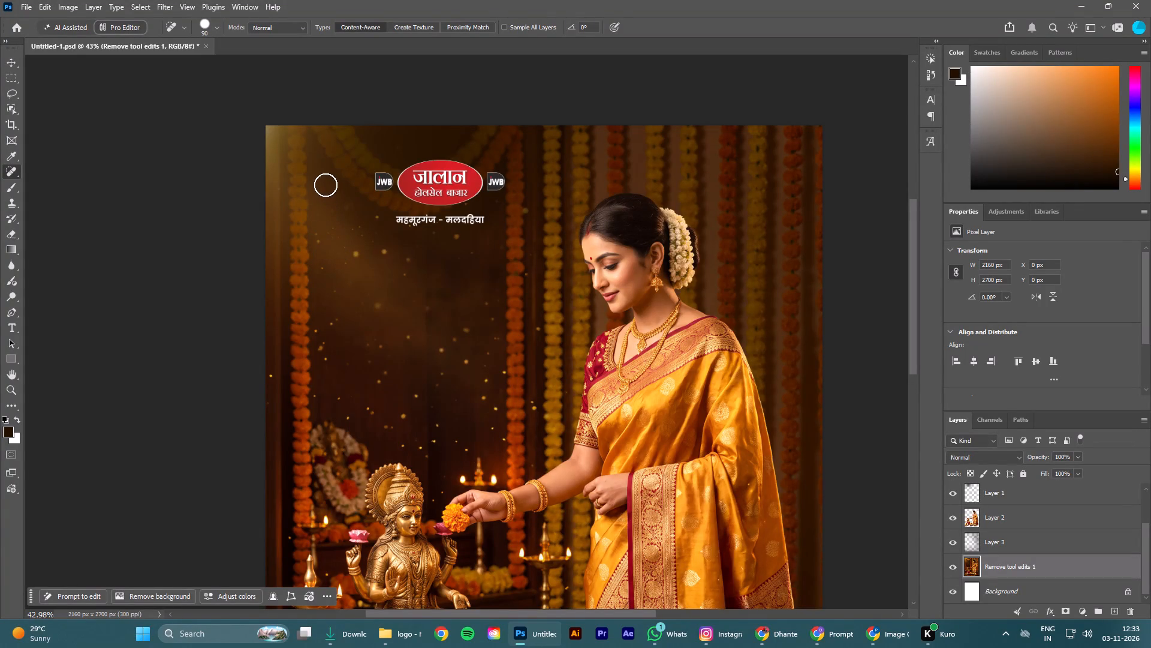
left_click(326, 174)
left_click(19, 64)
left_click(114, 137)
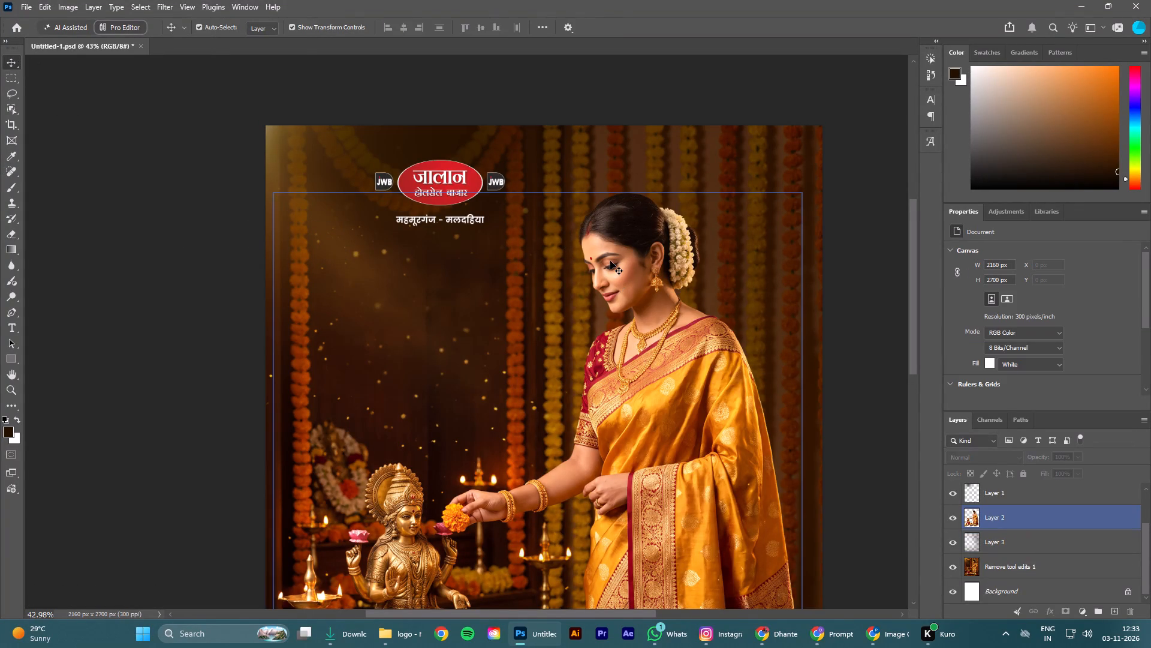
scroll(610, 261, "down", 4, "alt")
scroll(617, 257, "down", 6)
left_click(243, 137)
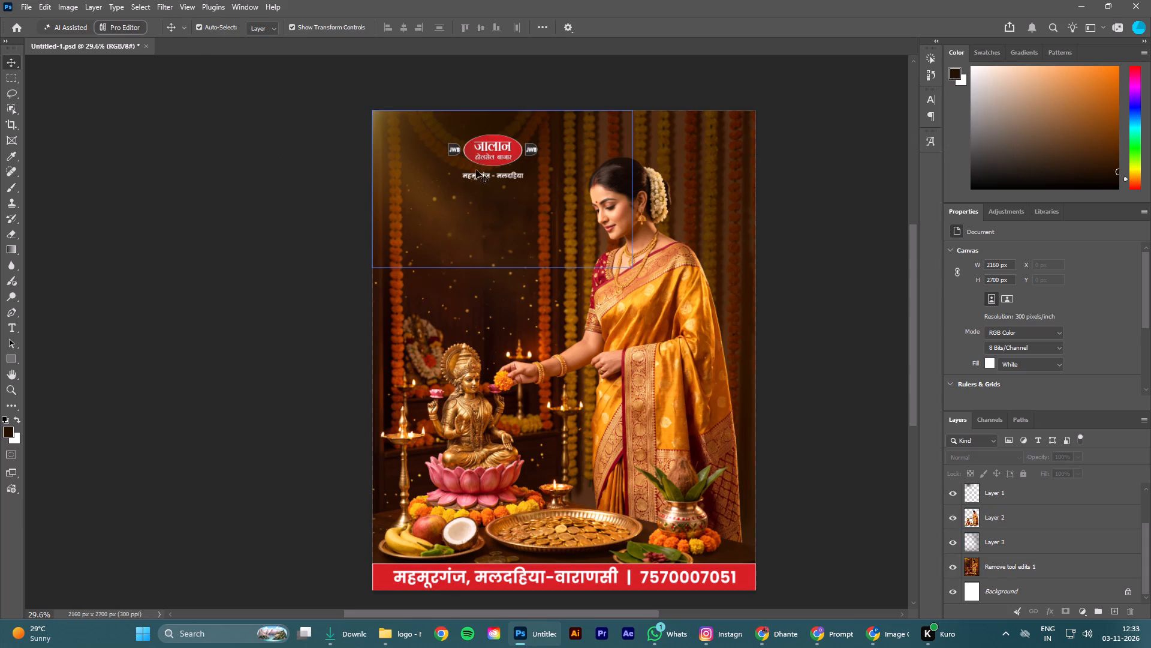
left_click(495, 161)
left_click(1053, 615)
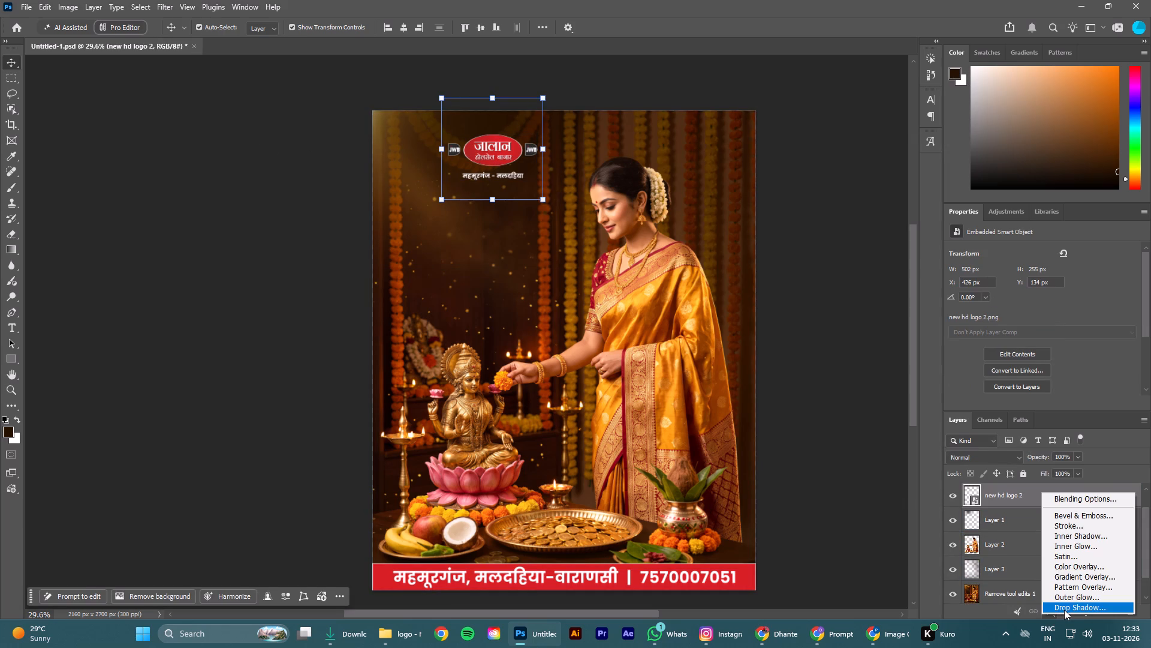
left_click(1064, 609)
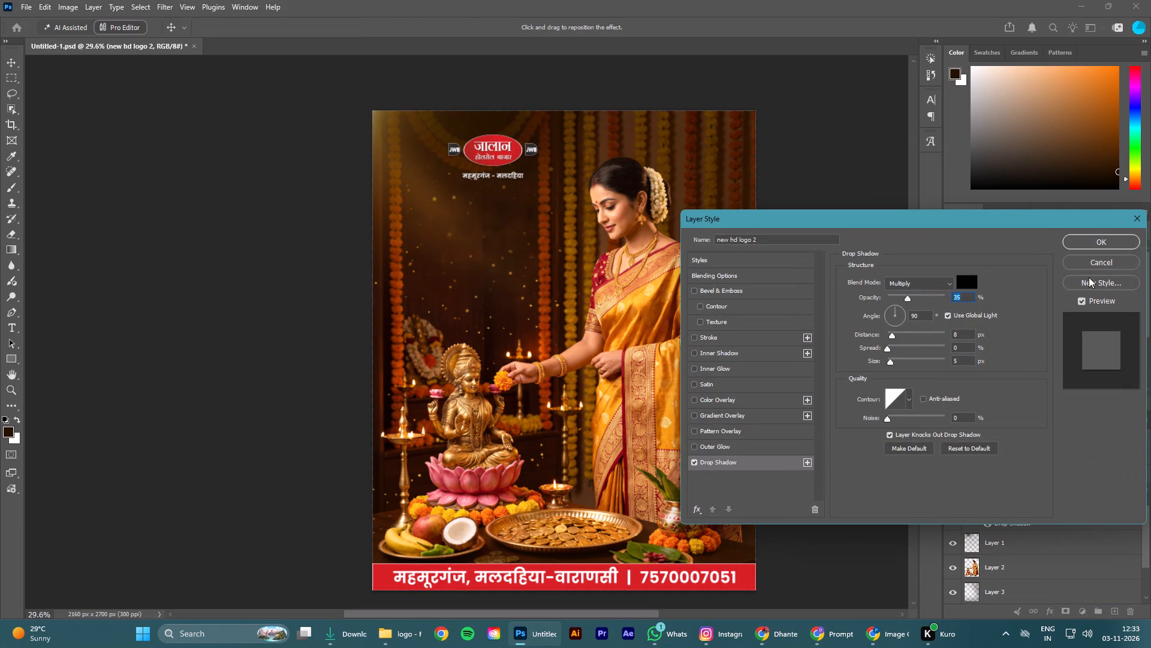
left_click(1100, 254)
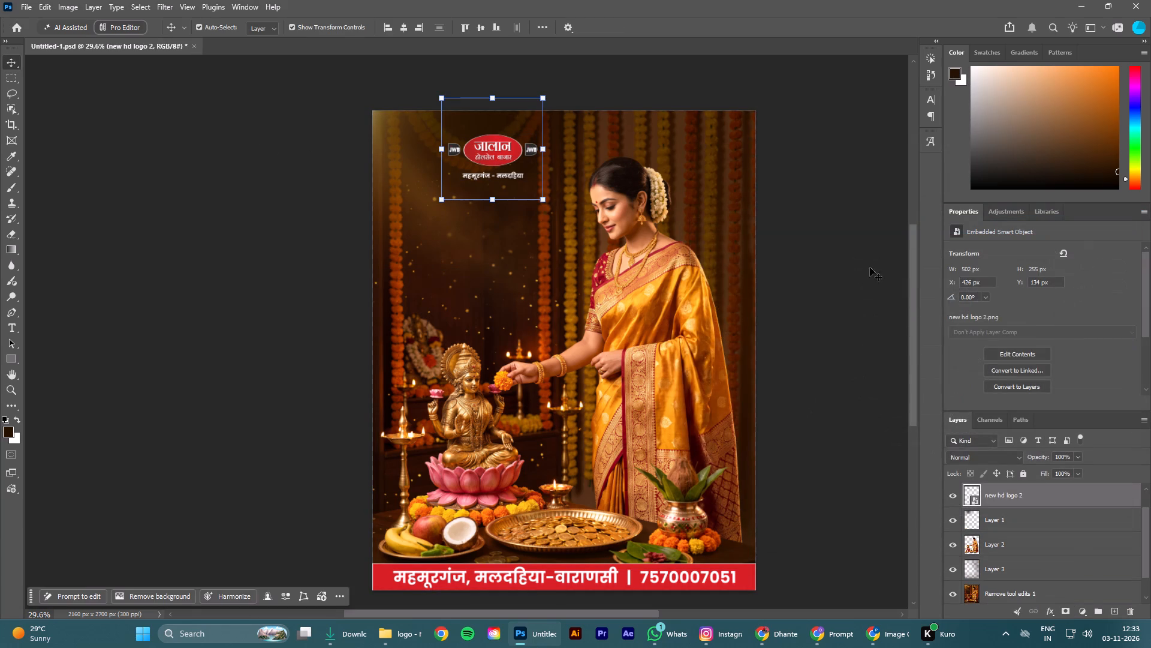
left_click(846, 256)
Save the Untitled-1.psd poster.
left_click_drag(457, 613, 491, 621)
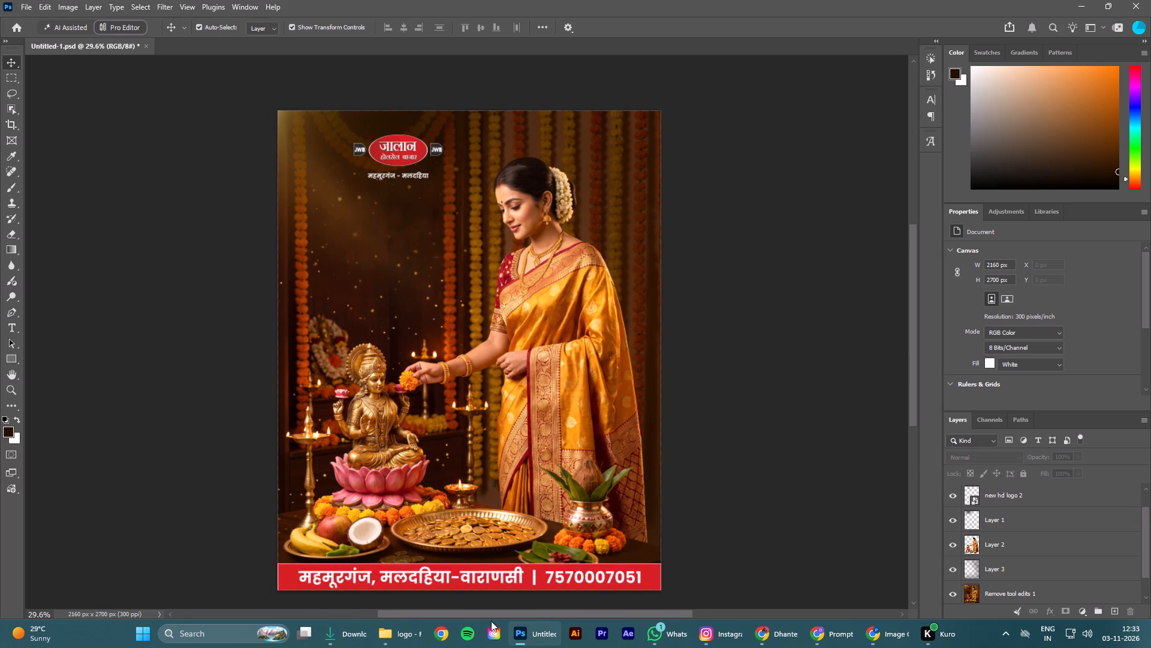
left_click_drag(491, 621, 491, 620)
scroll(593, 542, "down", 1)
left_click(760, 411)
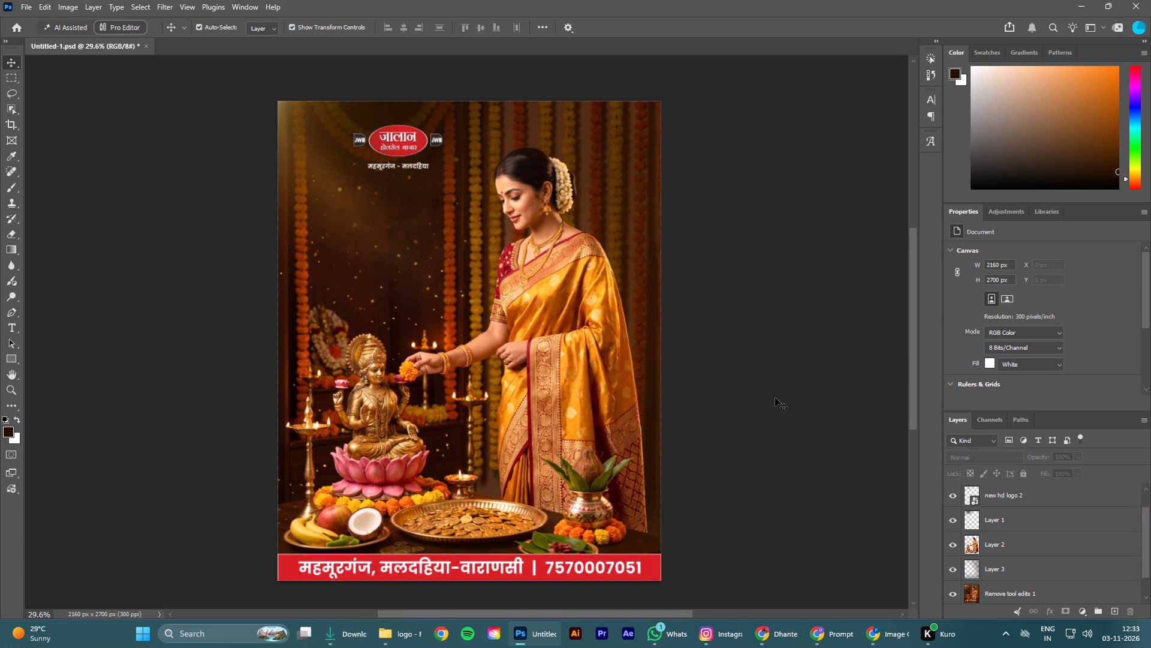
key("ctrl+s")
left_click(893, 635)
left_click(58, 79)
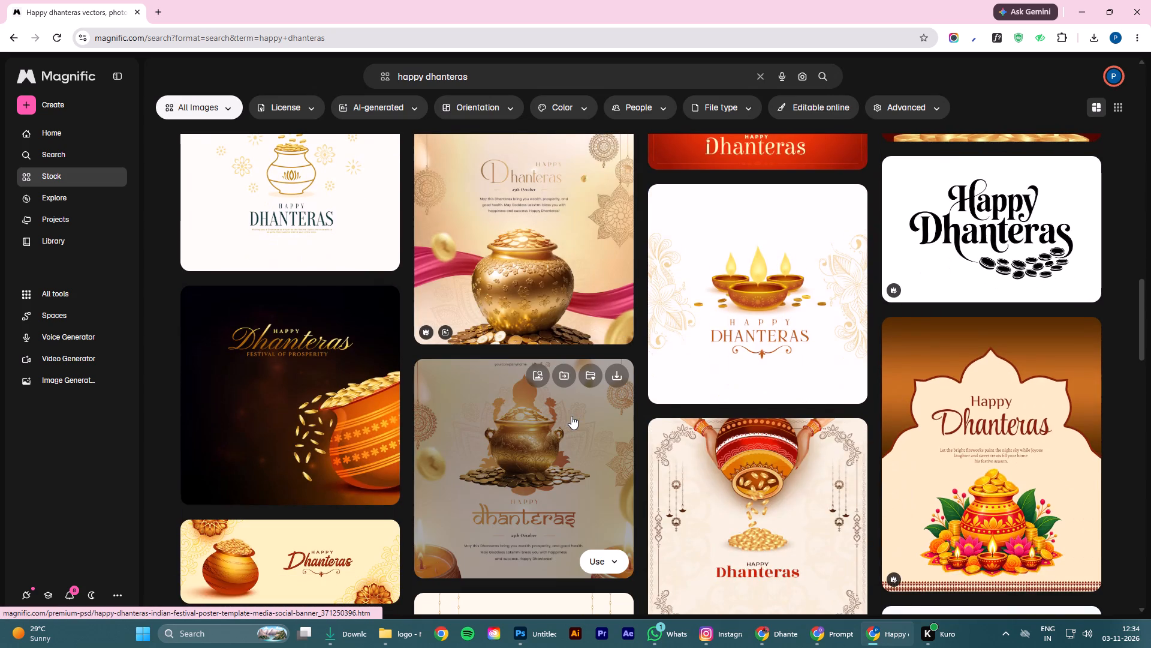
scroll(568, 428, "down", 4)
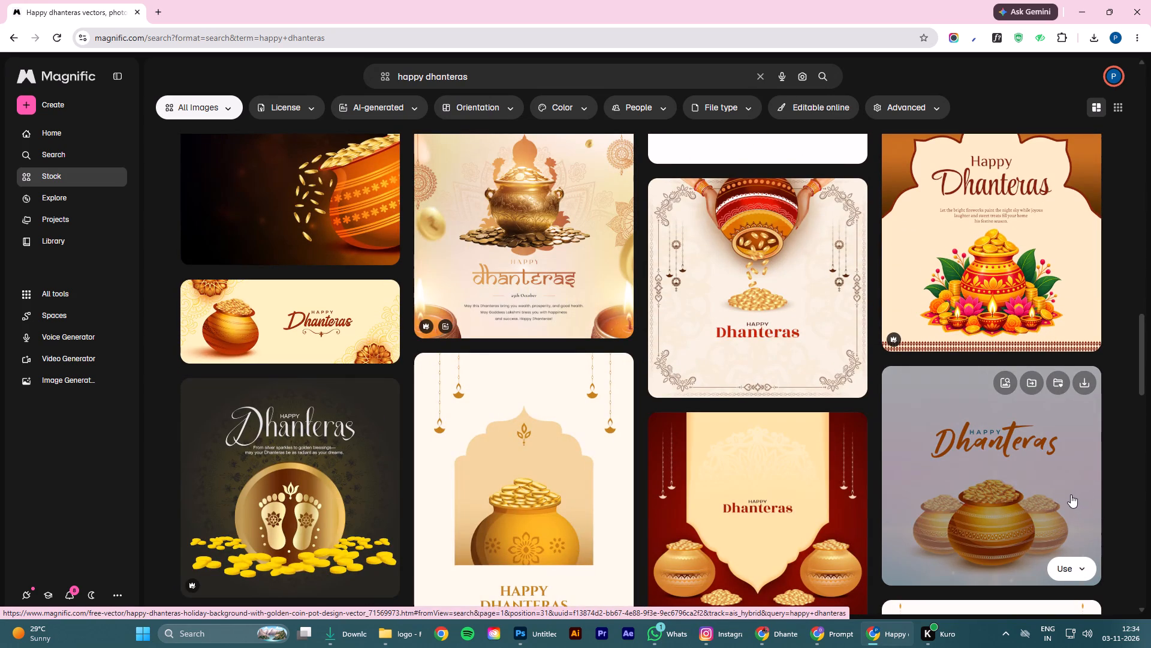
scroll(1086, 544, "down", 2)
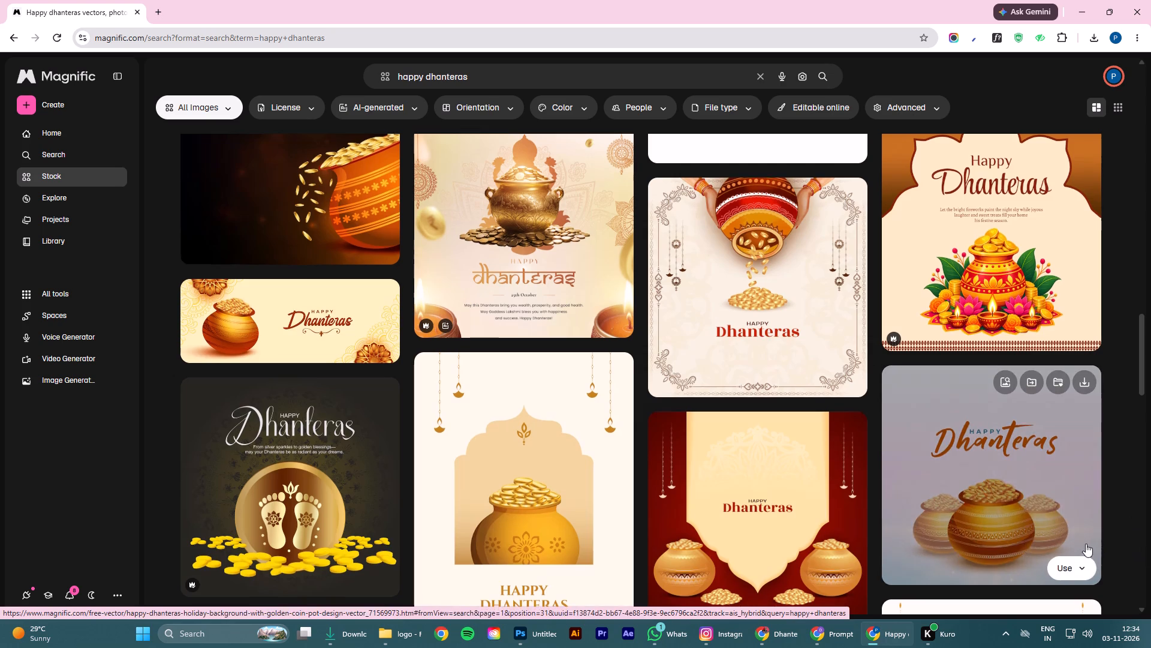
scroll(1086, 544, "down", 6)
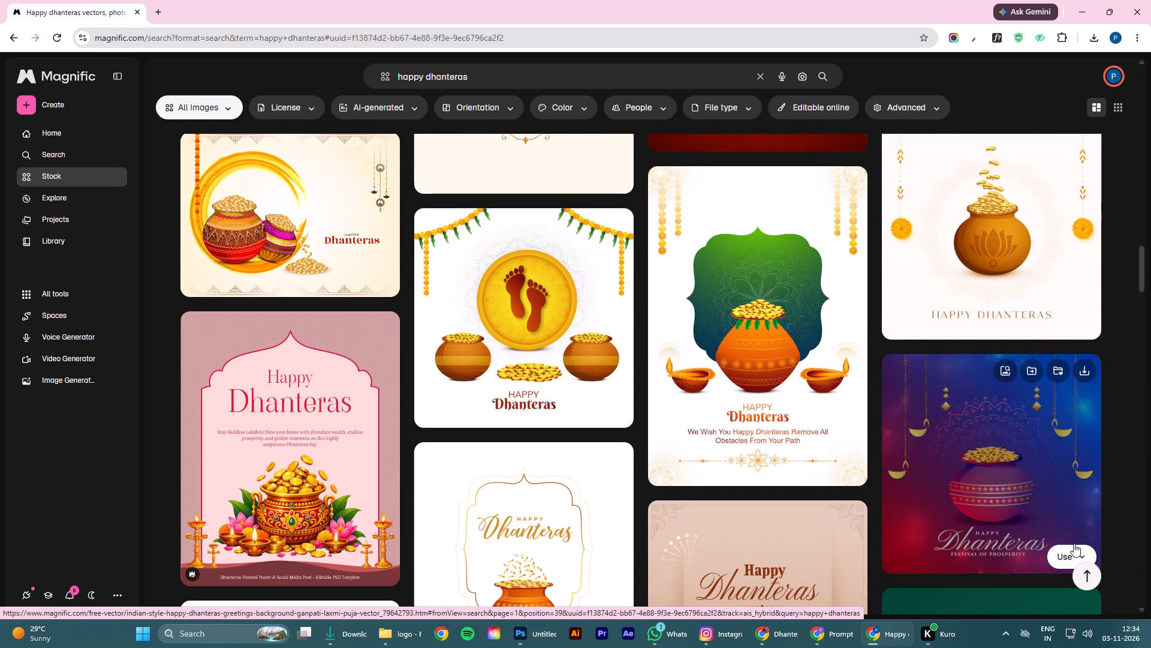
scroll(1074, 544, "down", 5)
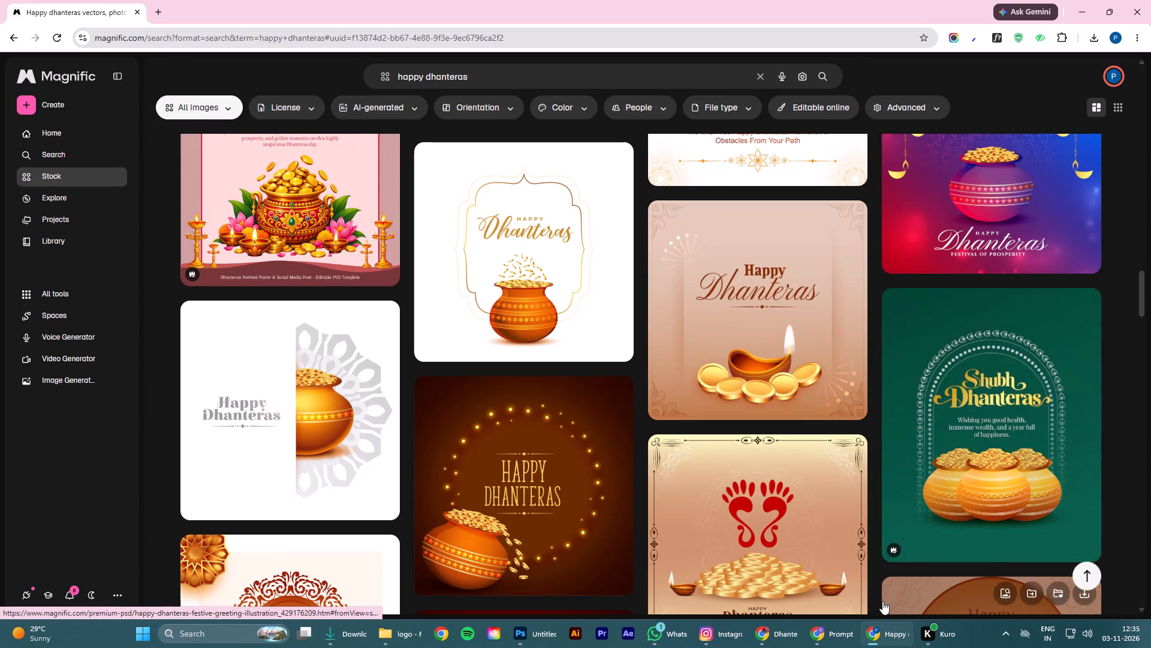
Compare the poster with the stock results, open the green Shubh Dhanteras design, and look through the Downloads folder.
left_click(529, 639)
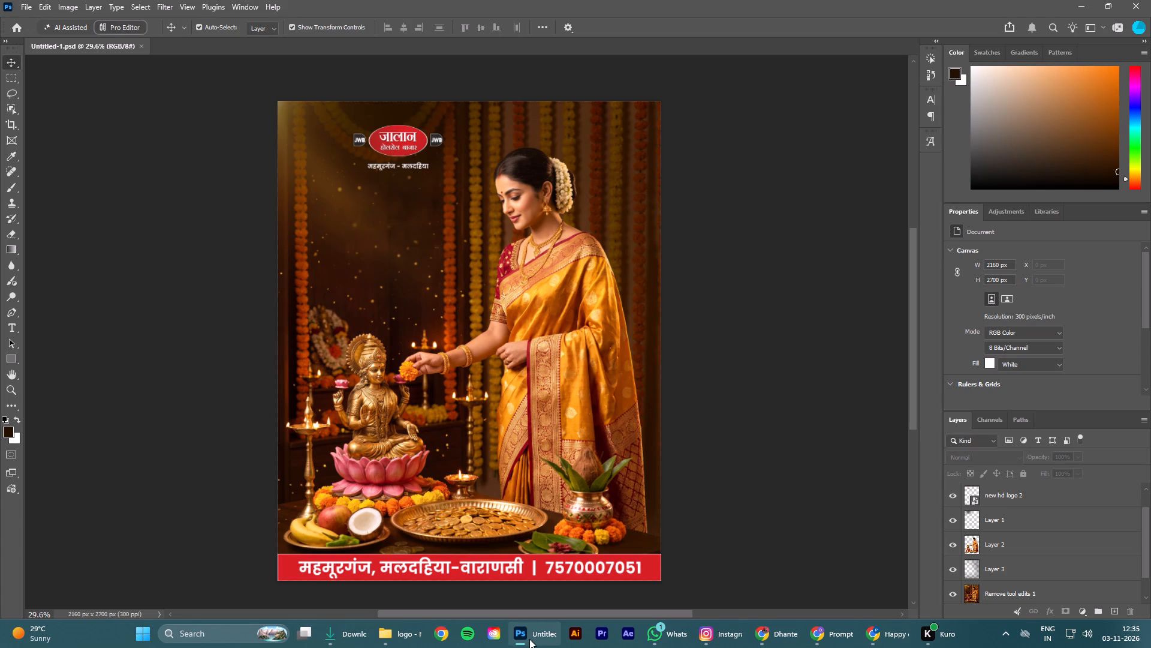
left_click(529, 639)
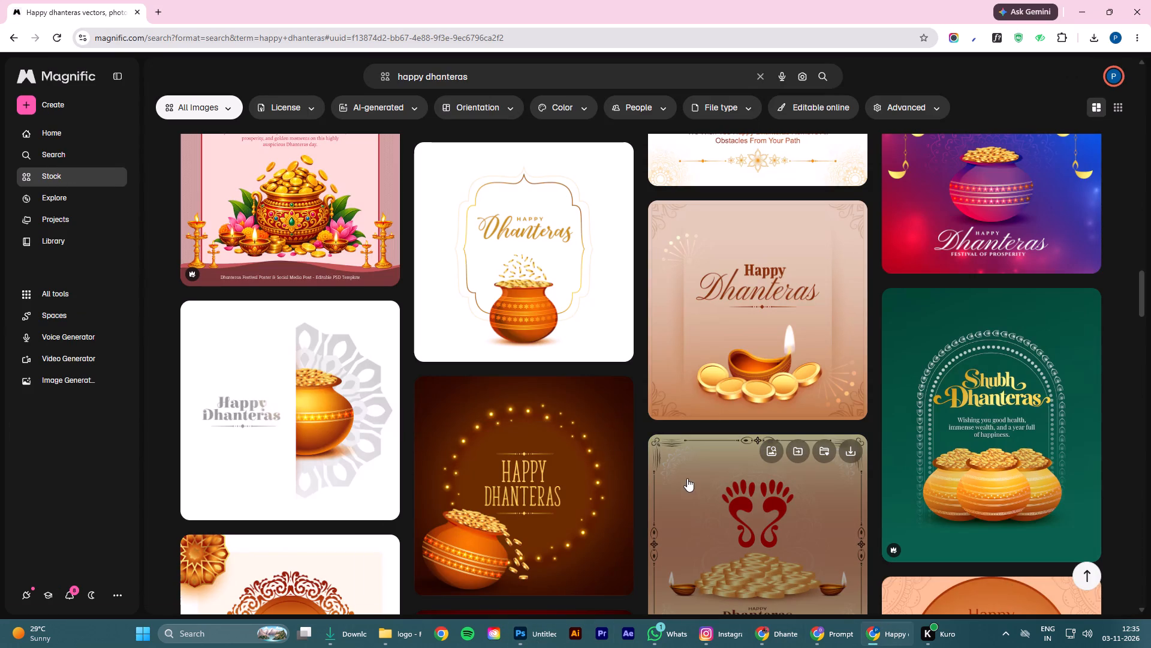
left_click(983, 434)
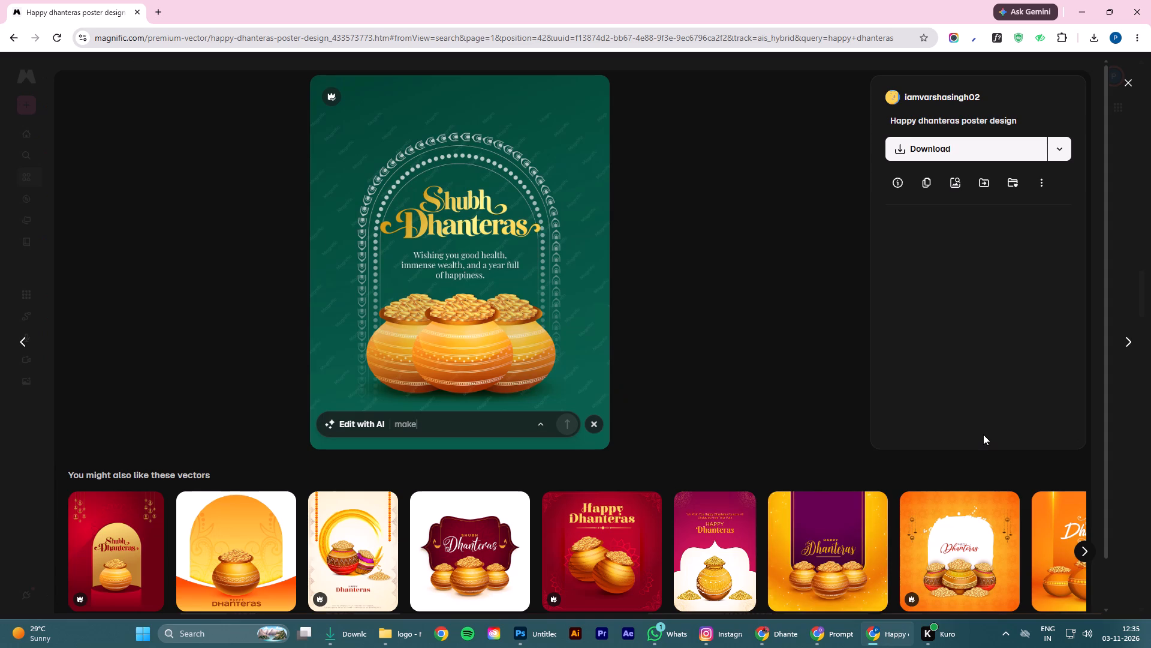
left_click(356, 630)
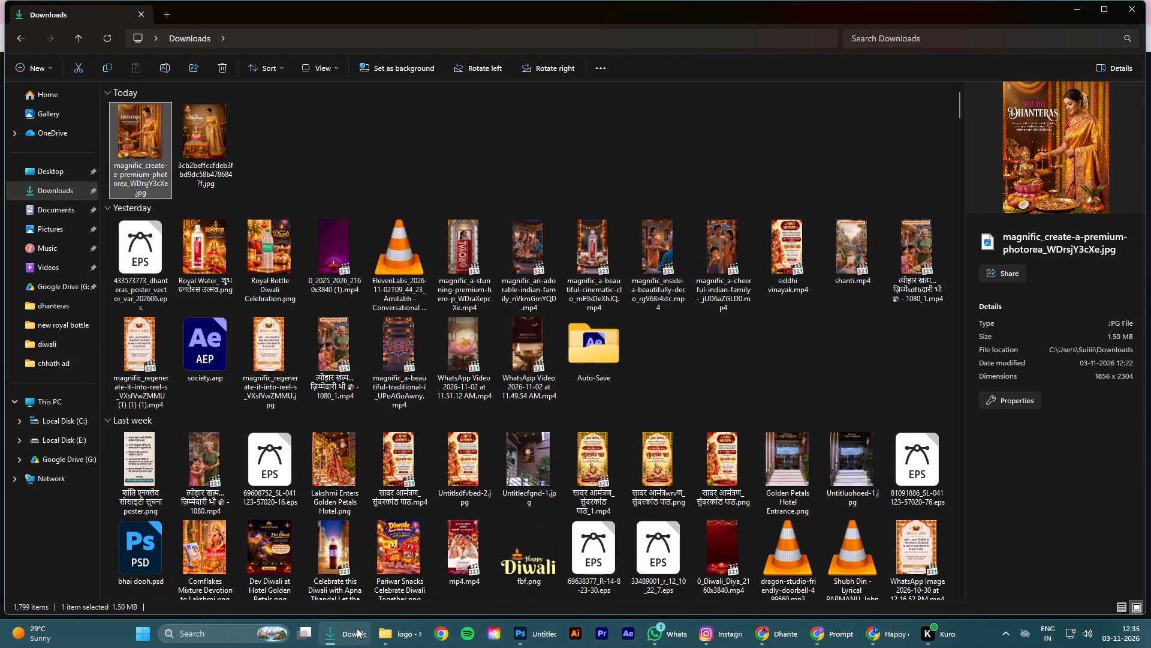
left_click(357, 628)
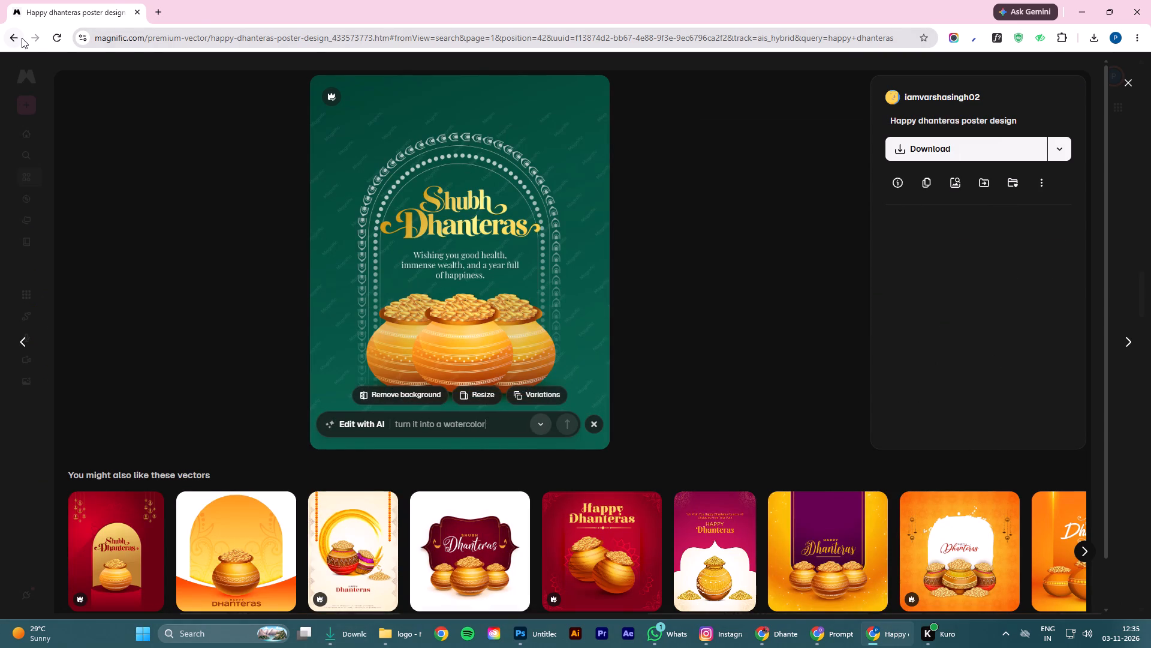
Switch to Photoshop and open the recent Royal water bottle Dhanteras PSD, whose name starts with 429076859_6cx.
left_click(543, 639)
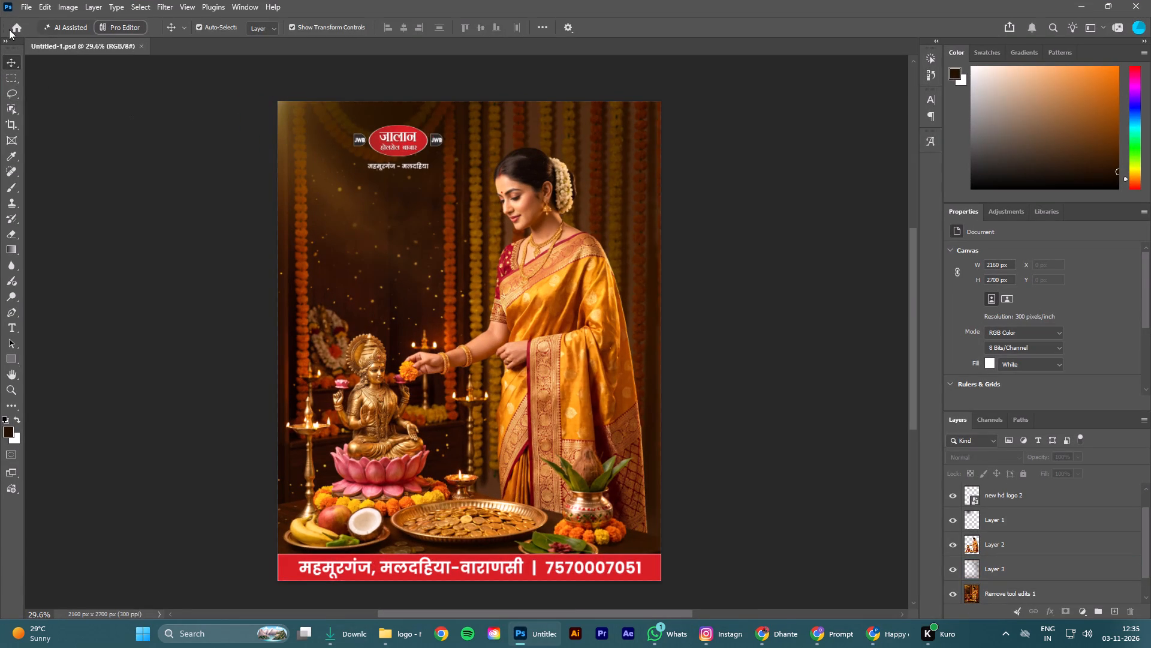
left_click(15, 28)
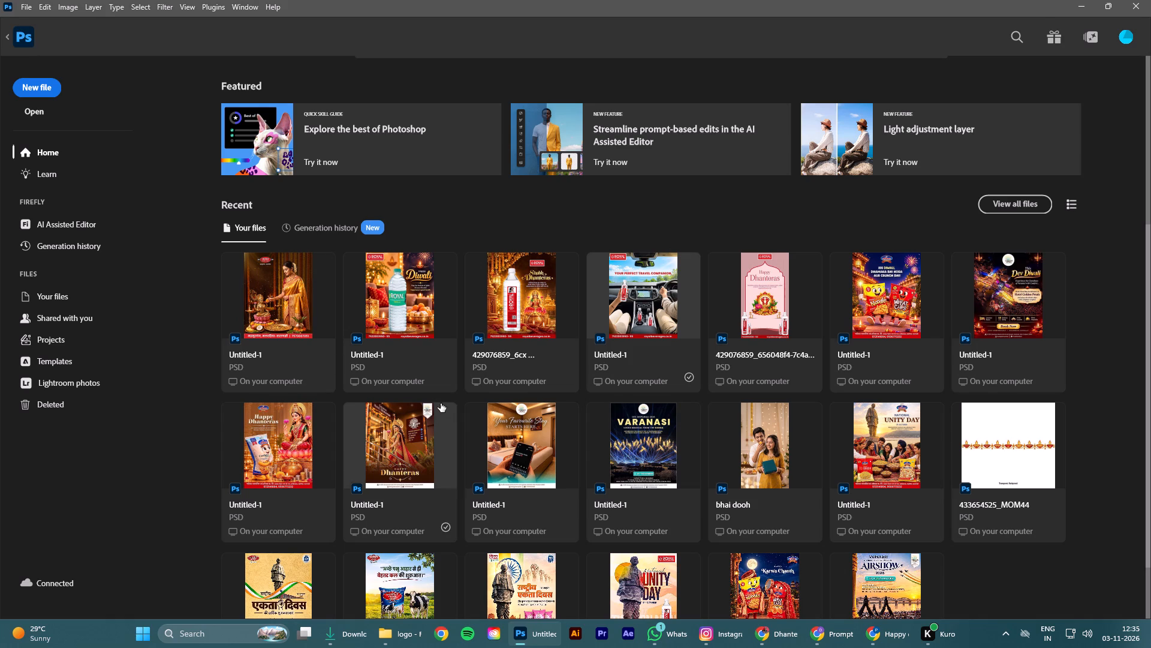
left_click(529, 305)
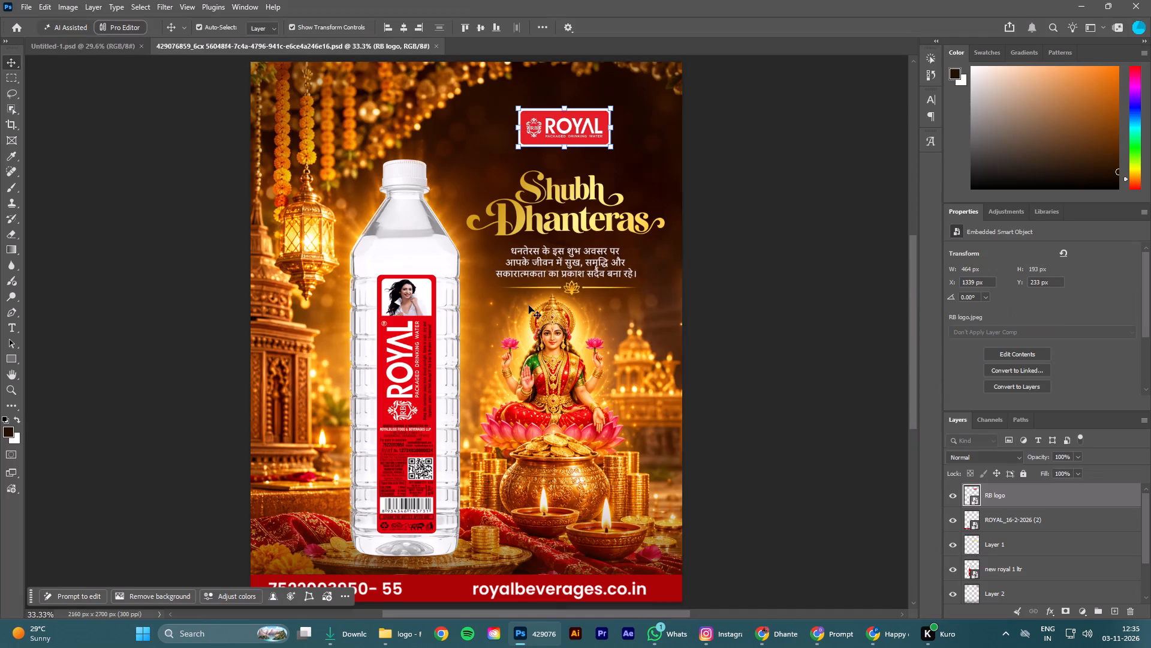
Copy the gold Shubh Dhanteras lettering layer from the Royal bottle design and paste it into the Untitled-1 poster.
left_click(574, 191)
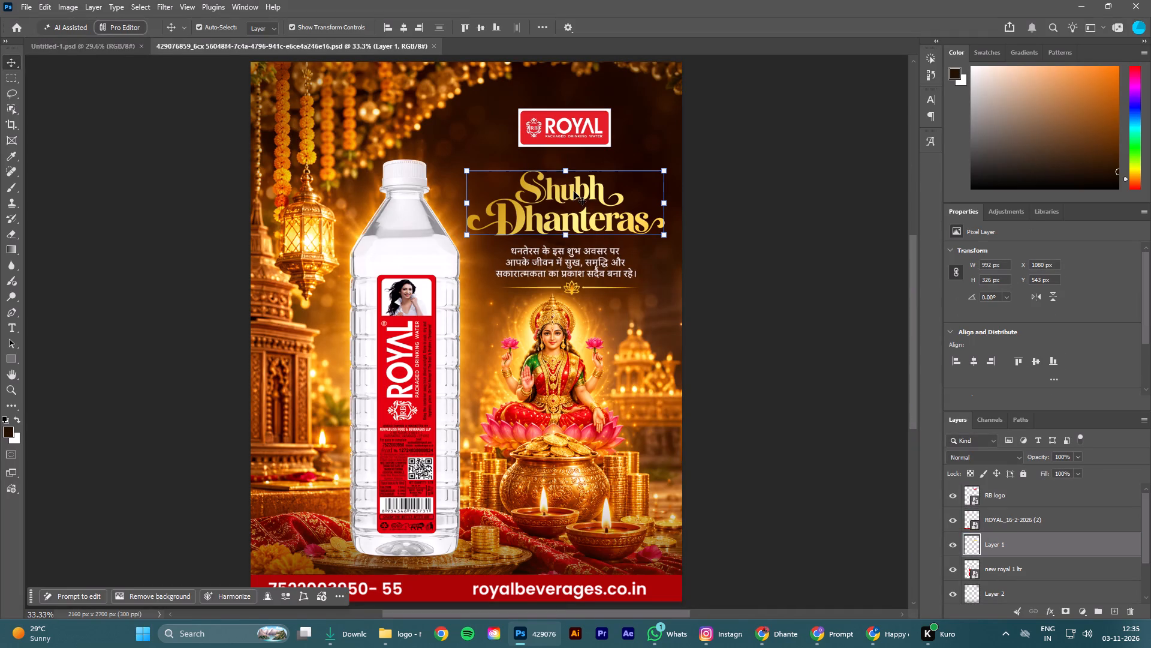
key("ctrl+c")
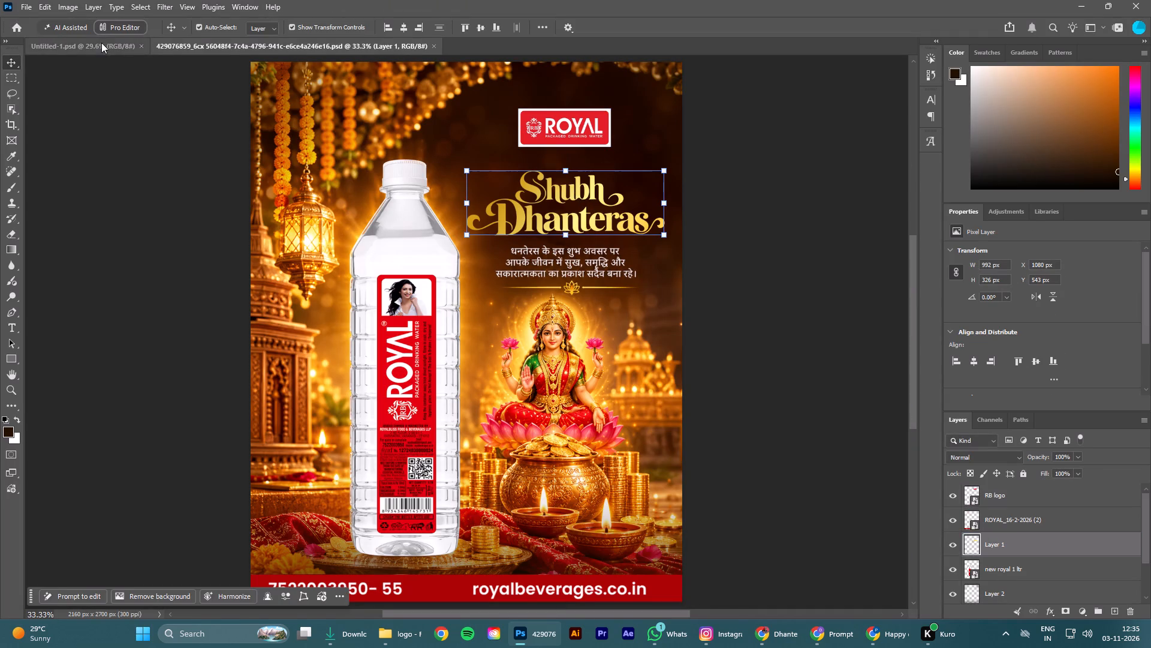
left_click(101, 43)
key("ctrl+v")
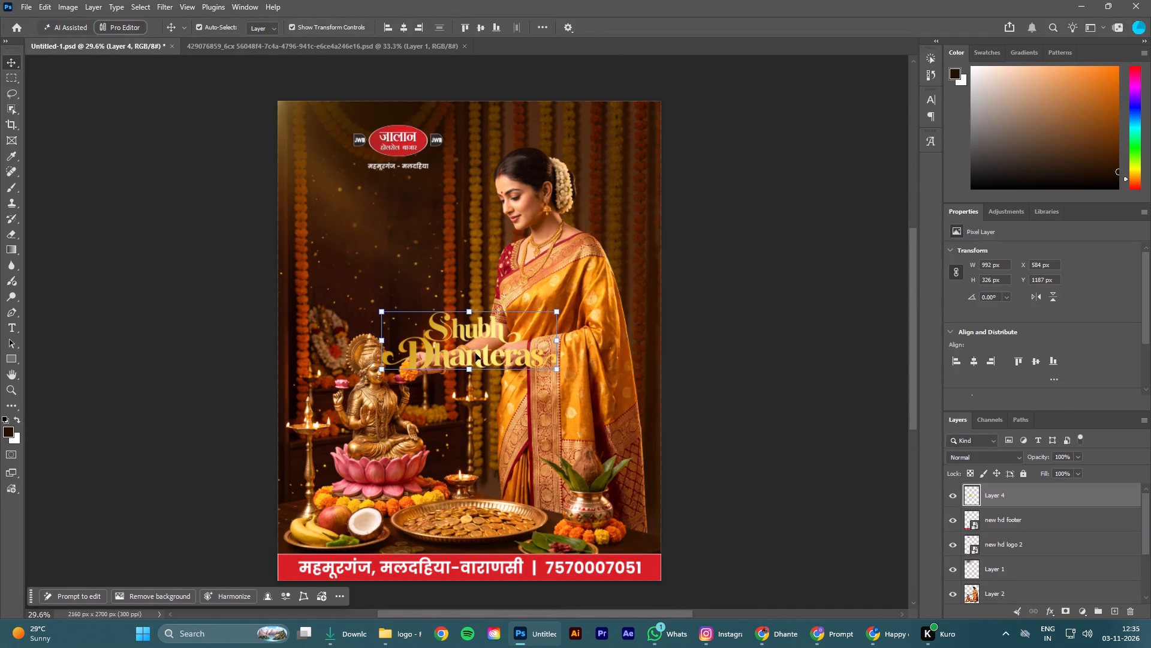
Move the gold Shubh Dhanteras lettering beneath the Jalan logo, to about X 181 px and Y 485 px.
left_click_drag(479, 326, 396, 202)
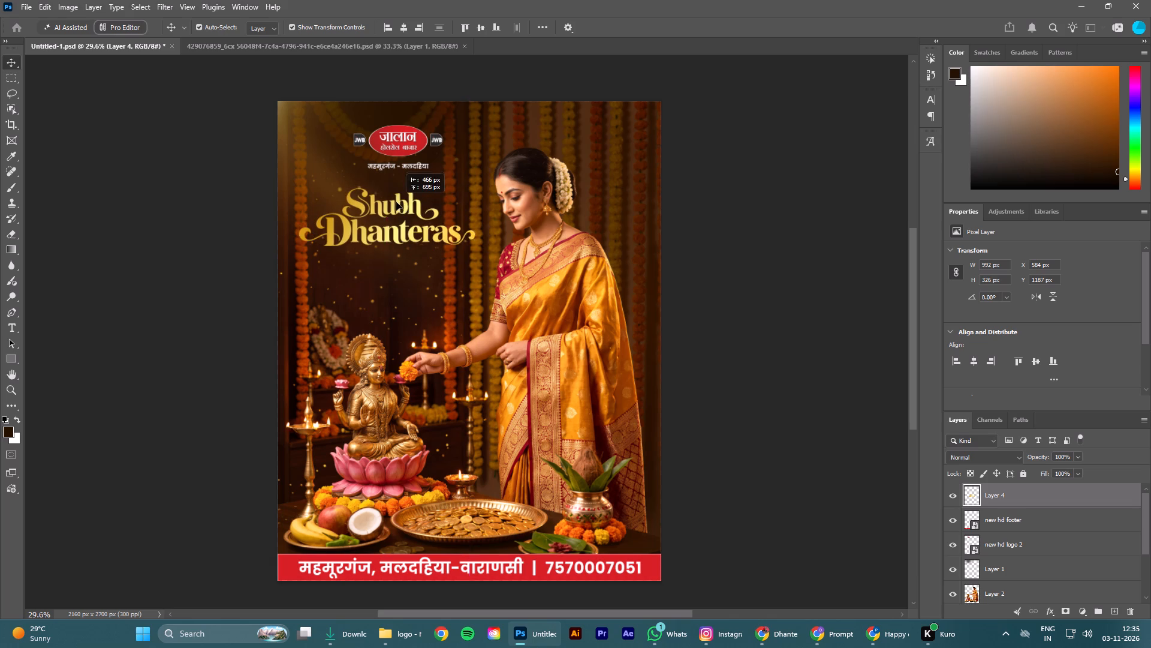
left_click_drag(396, 202, 403, 201)
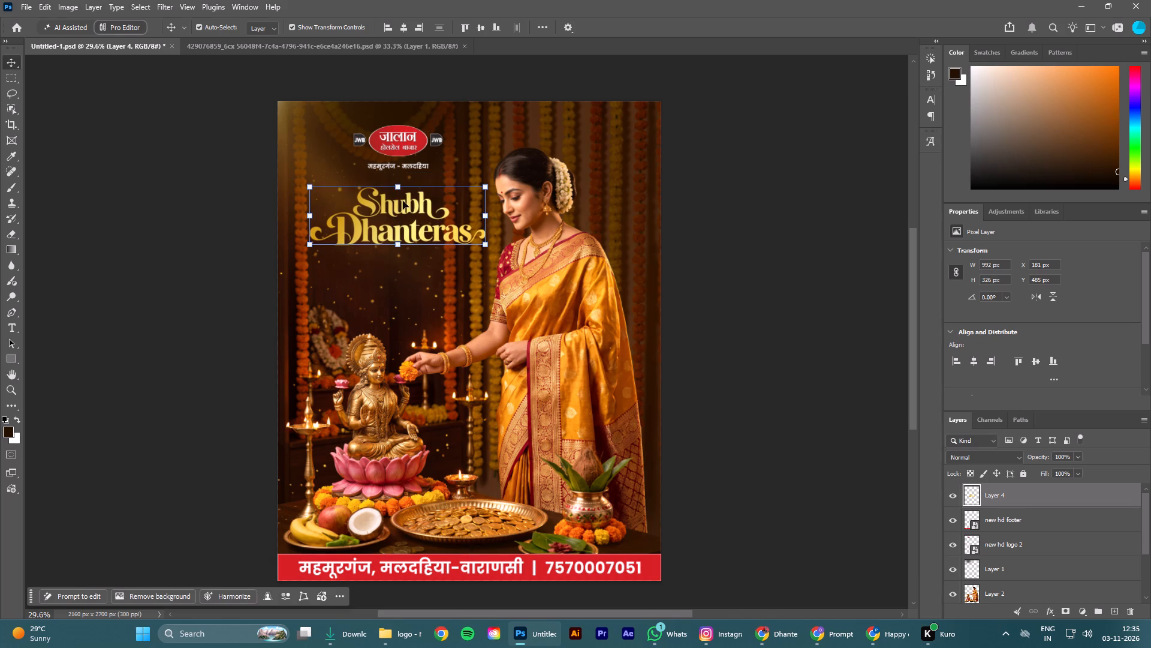
left_click(749, 157)
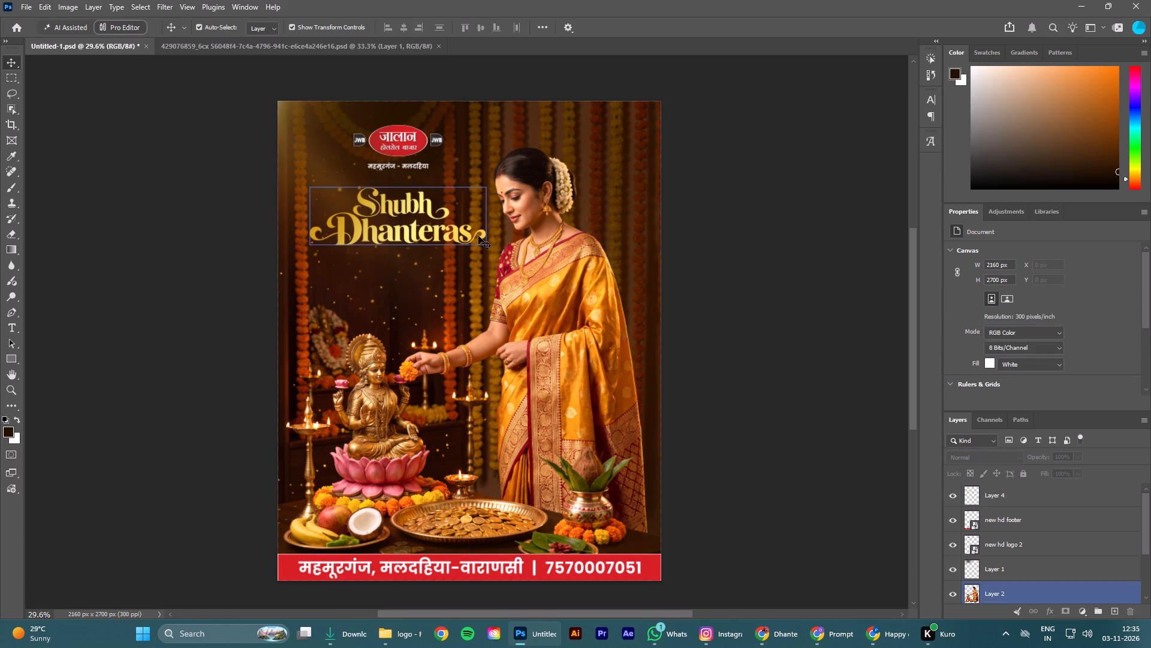
Add a black Multiply drop shadow to the Shubh Dhanteras lettering, with about 53% opacity and 18 px distance, and deselect the layer.
left_click(402, 211)
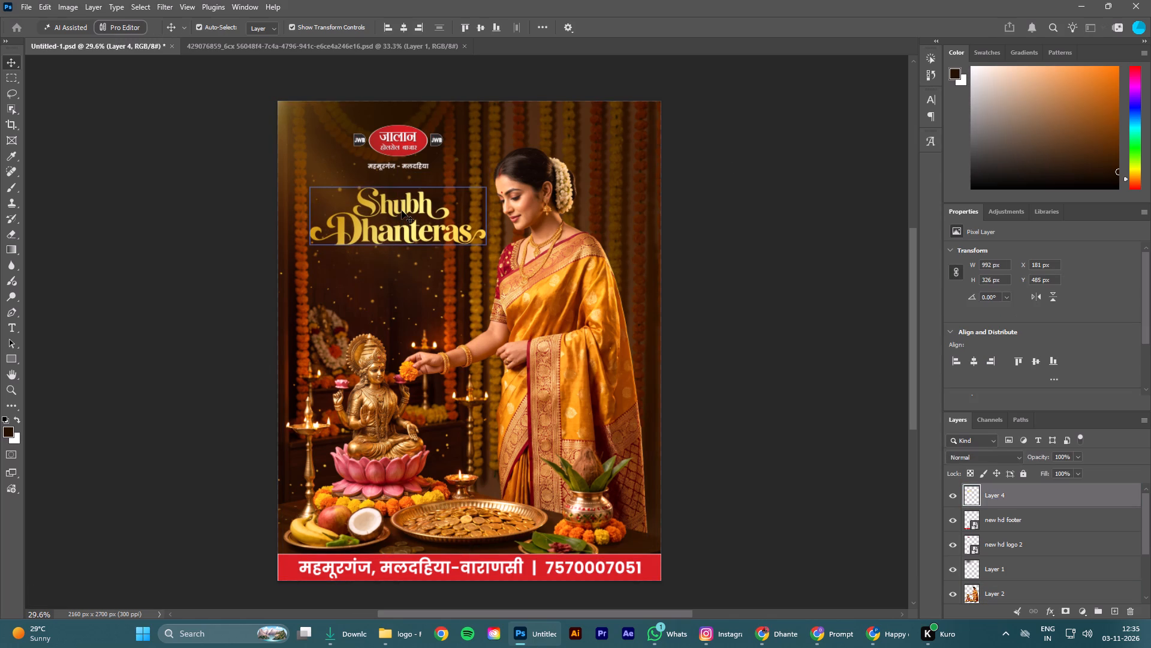
left_click(1053, 614)
left_click(1060, 607)
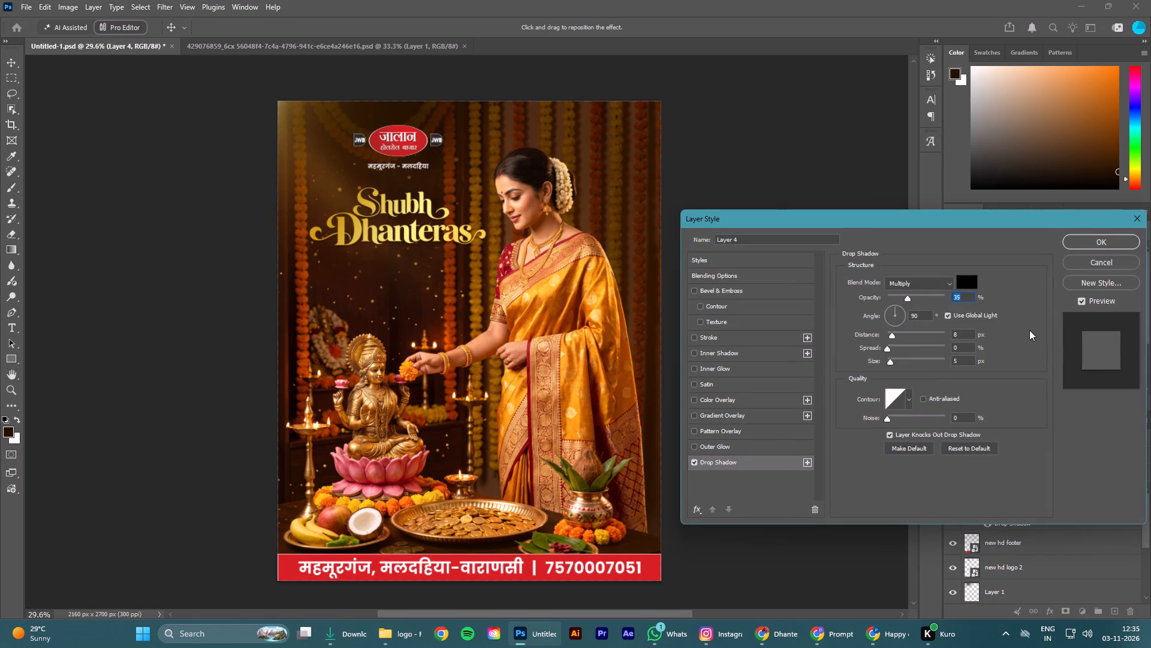
double_click(954, 442)
left_click_drag(890, 338, 895, 340)
left_click_drag(895, 340, 900, 353)
left_click_drag(900, 353, 899, 351)
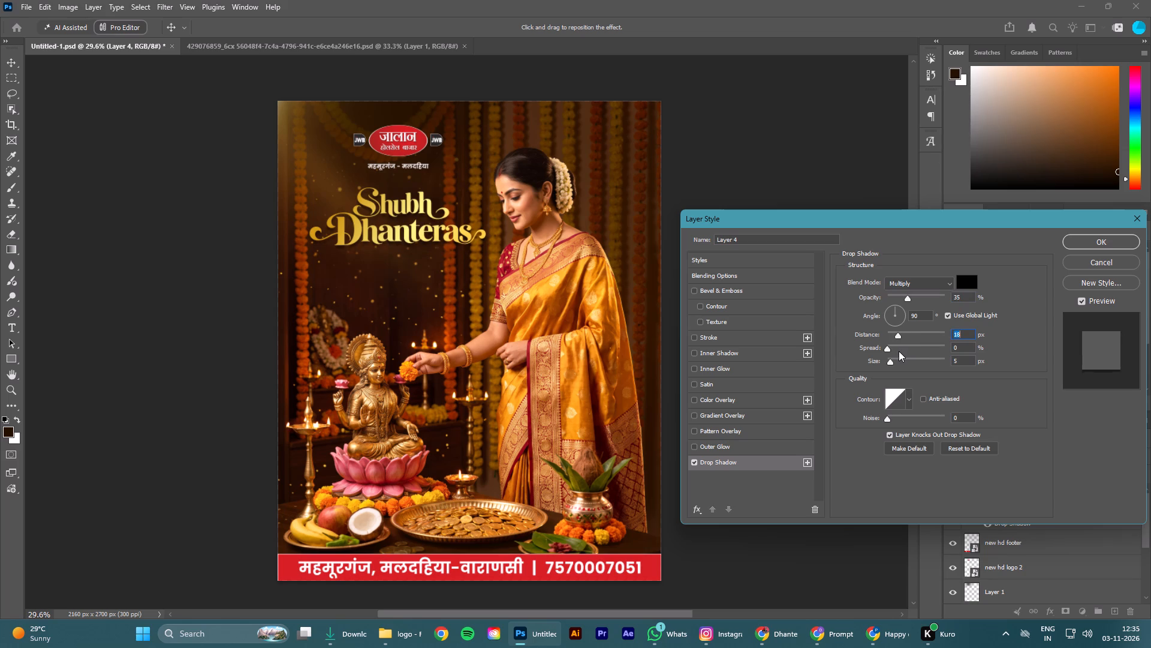
left_click_drag(908, 296, 920, 303)
left_click_drag(920, 303, 920, 302)
left_click(1090, 245)
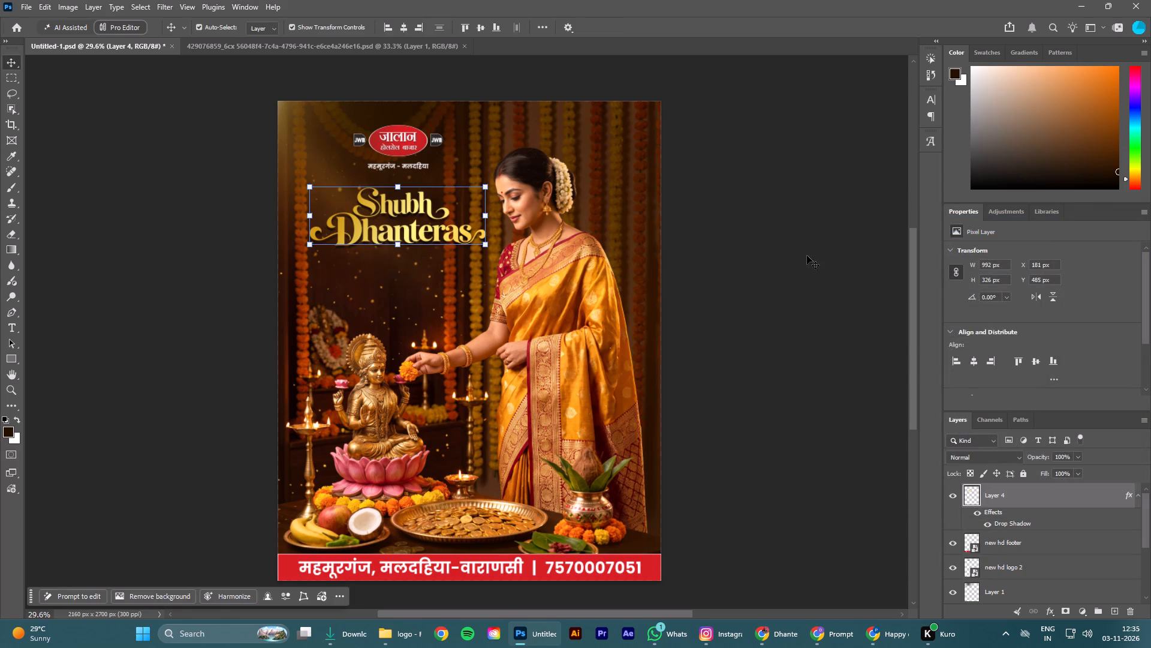
left_click(806, 255)
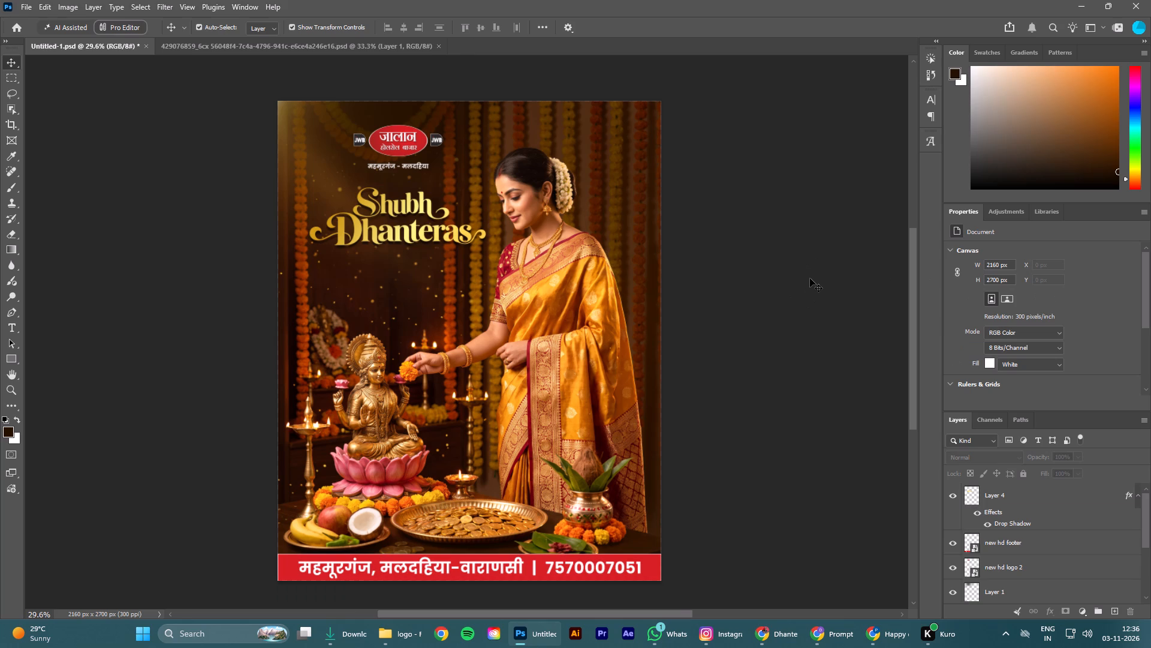
left_click(800, 302)
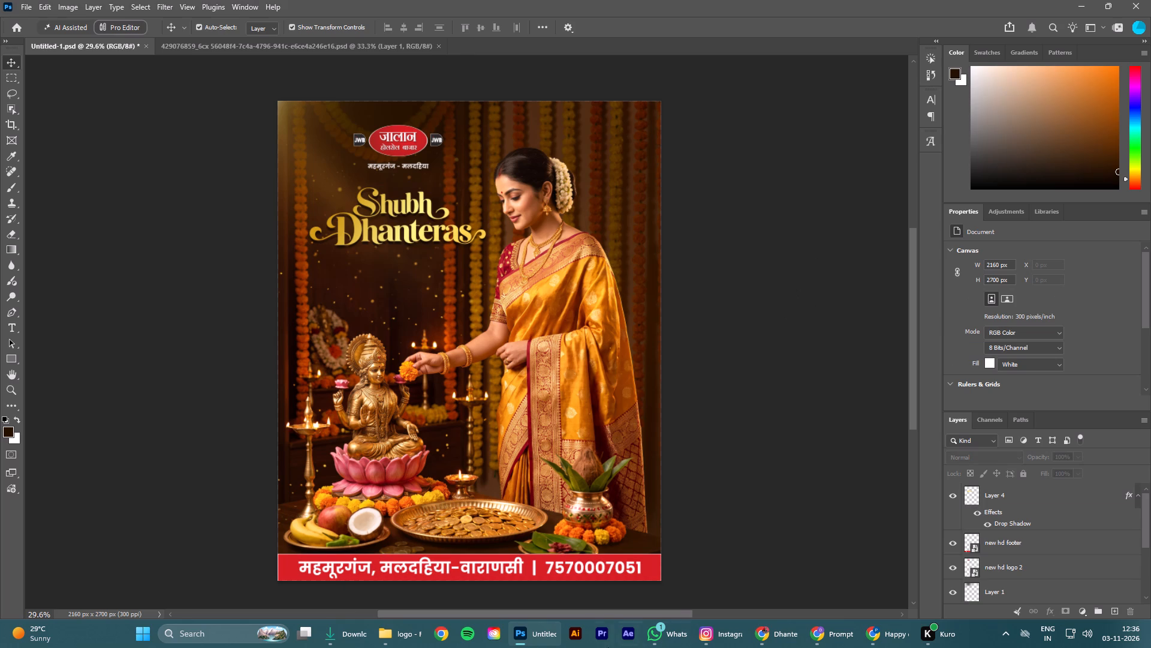
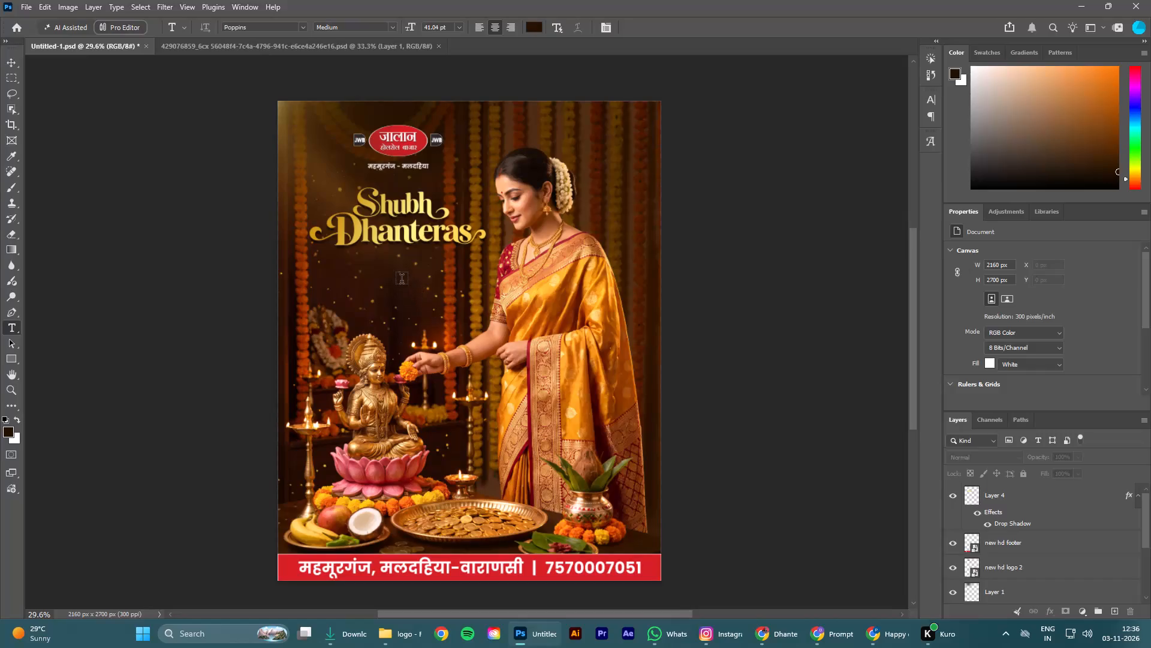
Add a text layer beneath the Shubh Dhanteras lettering and paste the copied greeting starting "May Goddess Lakshmi bless you & your family with wealth".
left_click(400, 281)
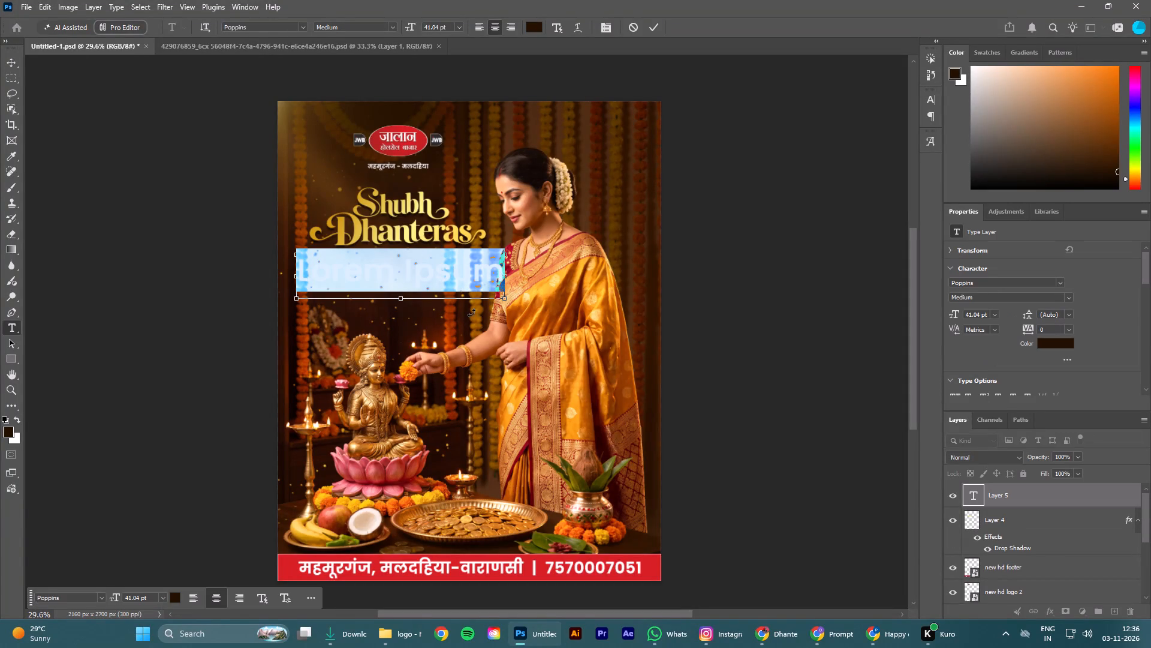
key("ctrl+v")
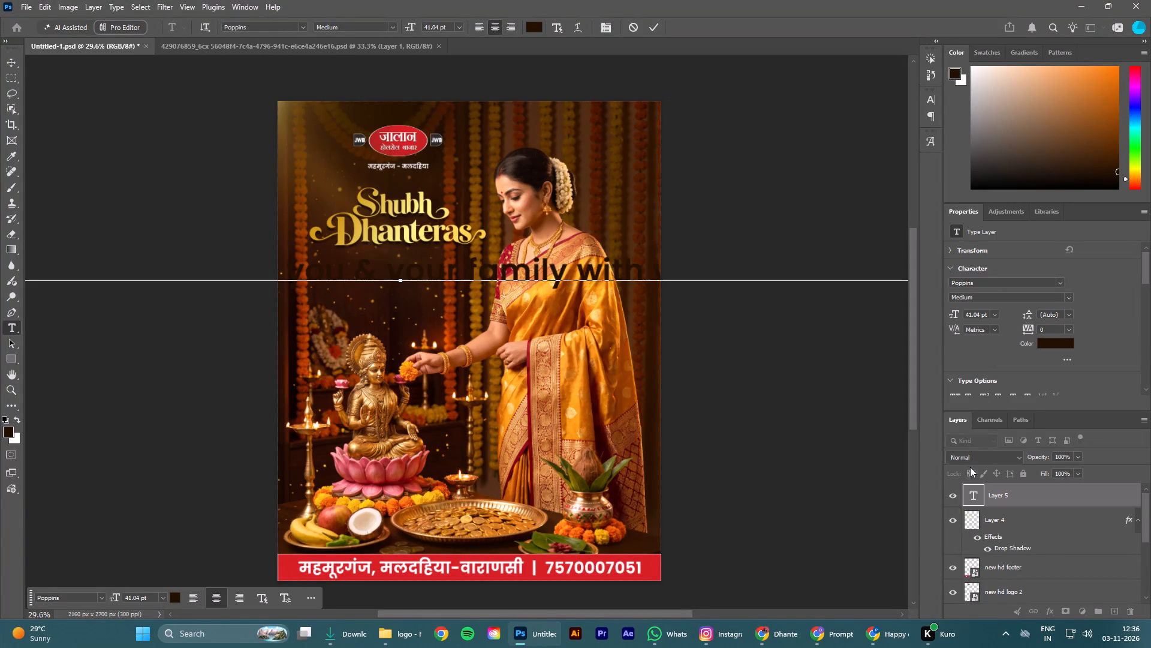
left_click(991, 522)
Change the colour of the May Goddess Lakshmi greeting text to white (#ffffff) and deselect the layer.
left_click(1002, 496)
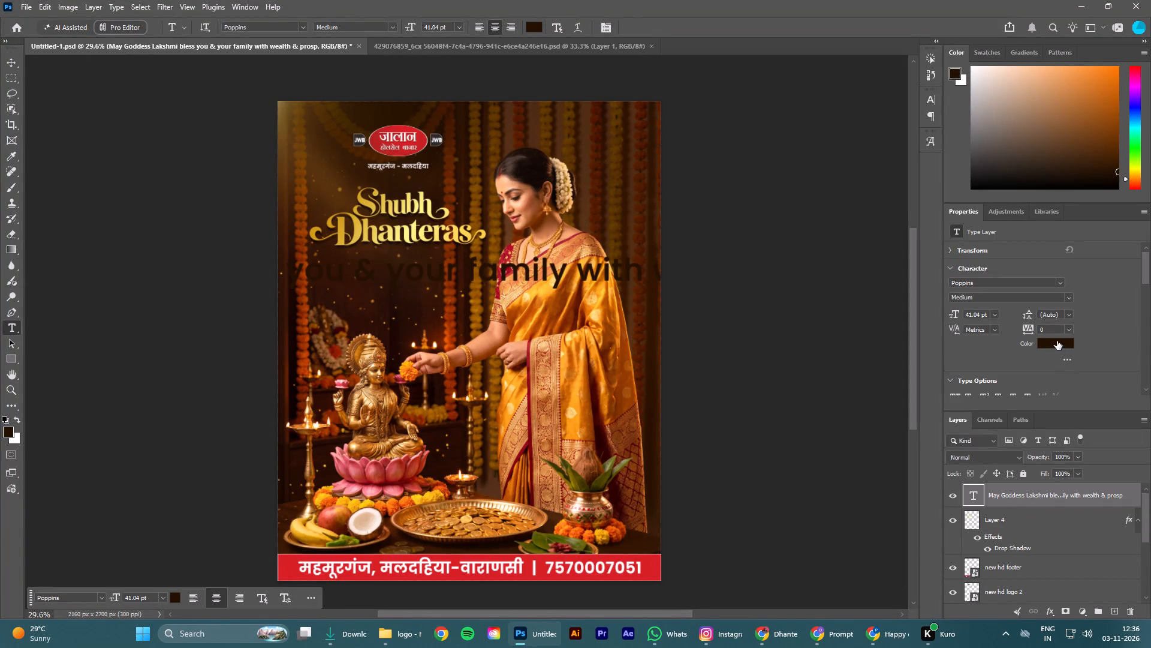
left_click(1056, 341)
left_click_drag(849, 452, 677, 340)
left_click(1043, 394)
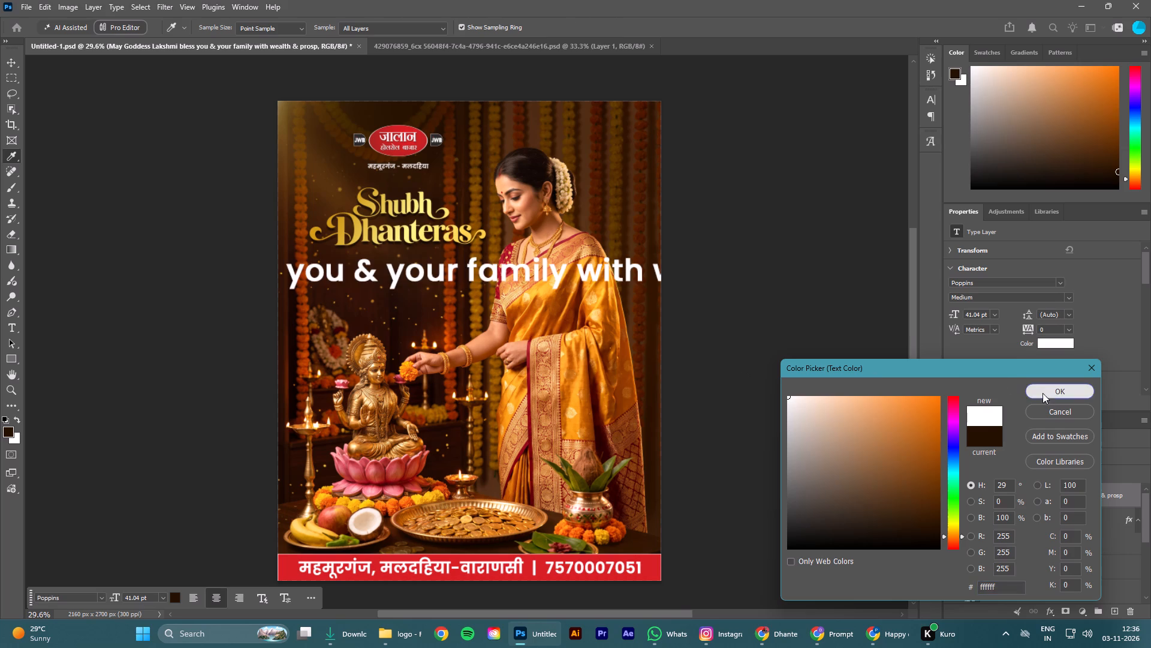
left_click(7, 63)
left_click(180, 191)
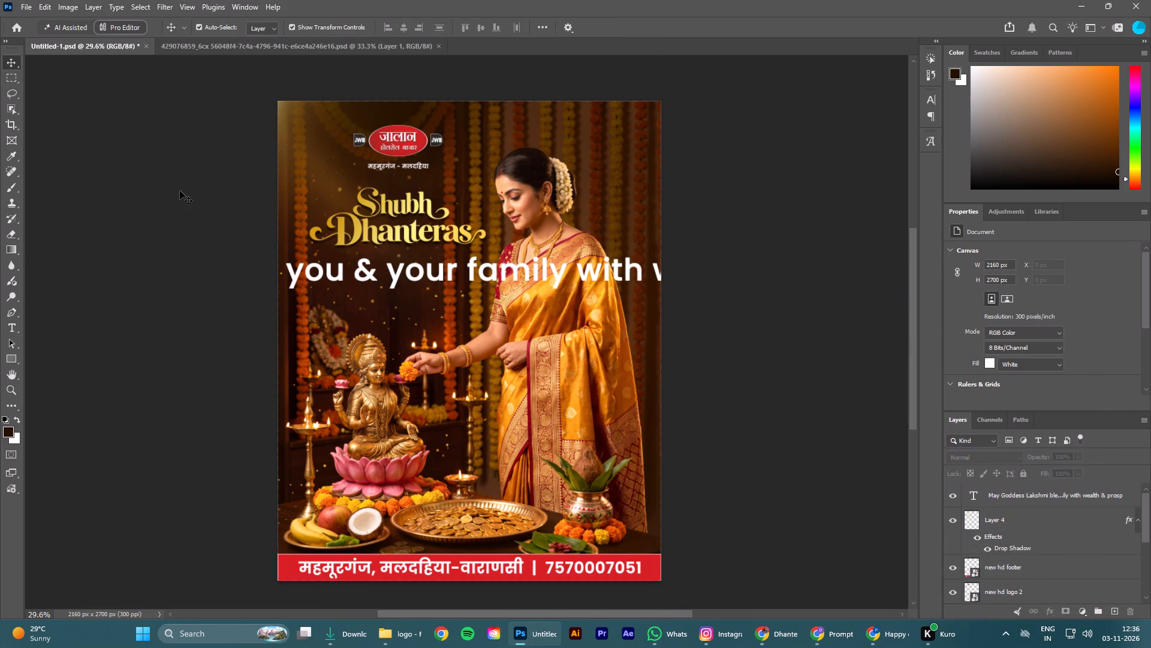
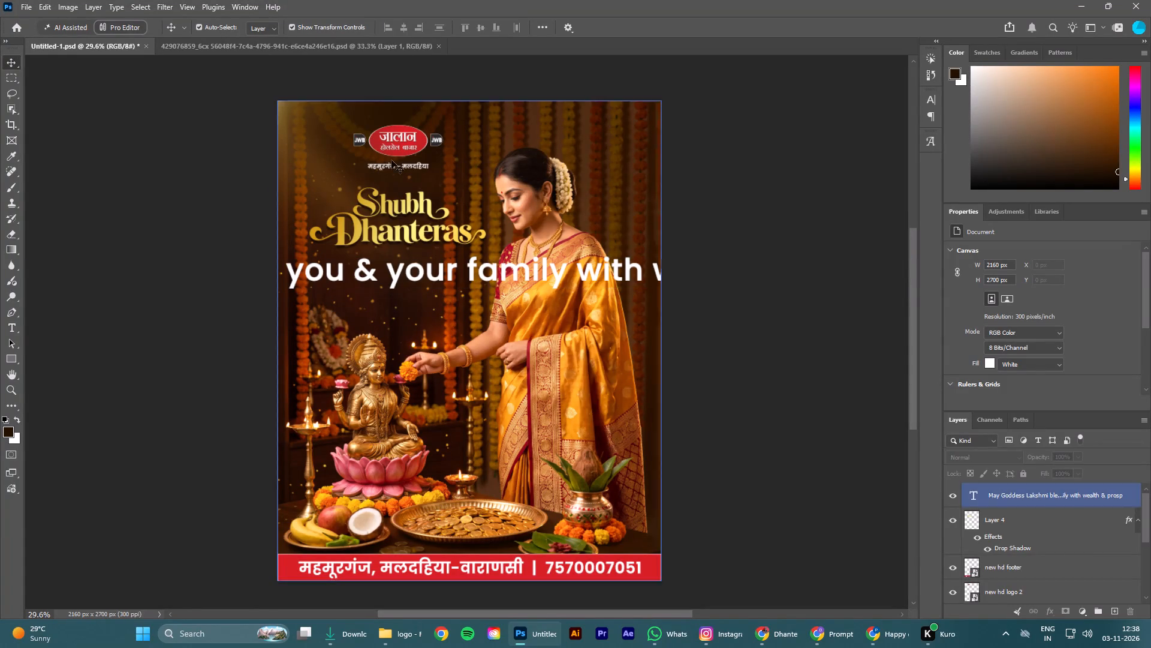
Centre the May Goddess Lakshmi greeting horizontally on the poster and set its font size to 10 pt.
left_click(1020, 498)
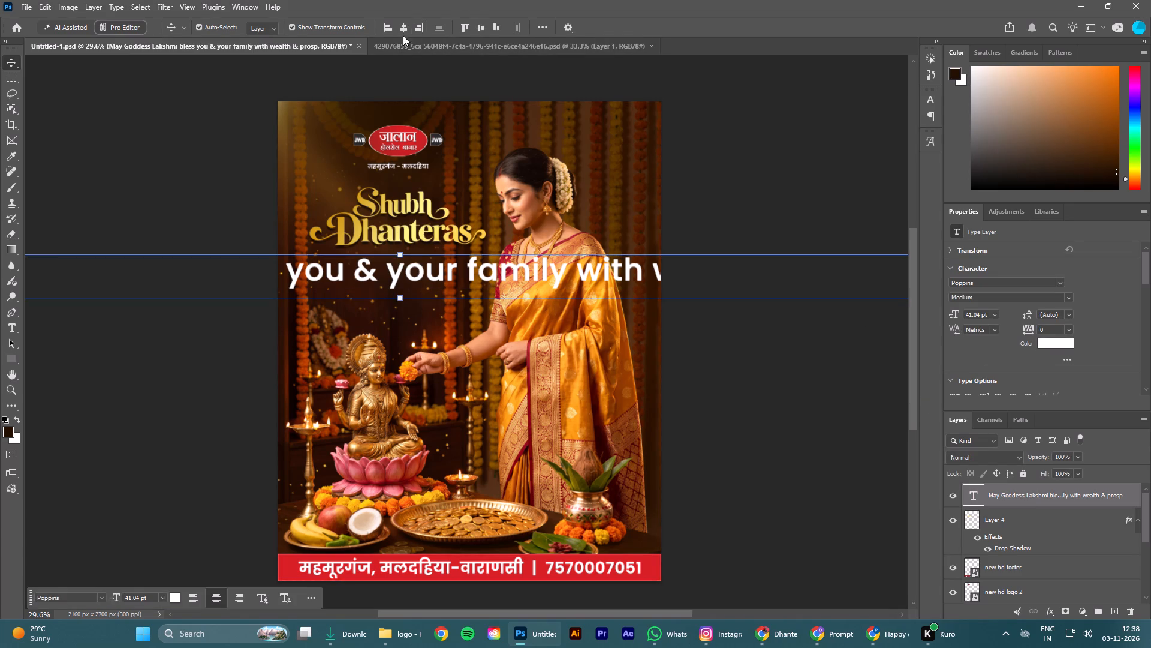
left_click(398, 33)
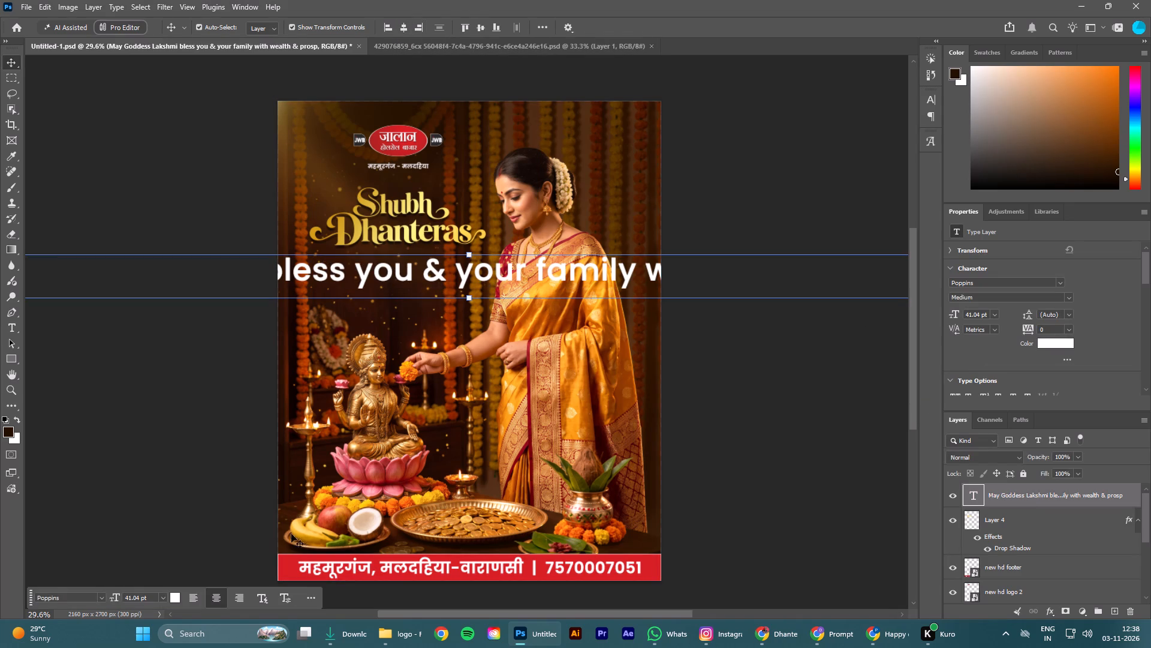
left_click_drag(950, 313, 930, 317)
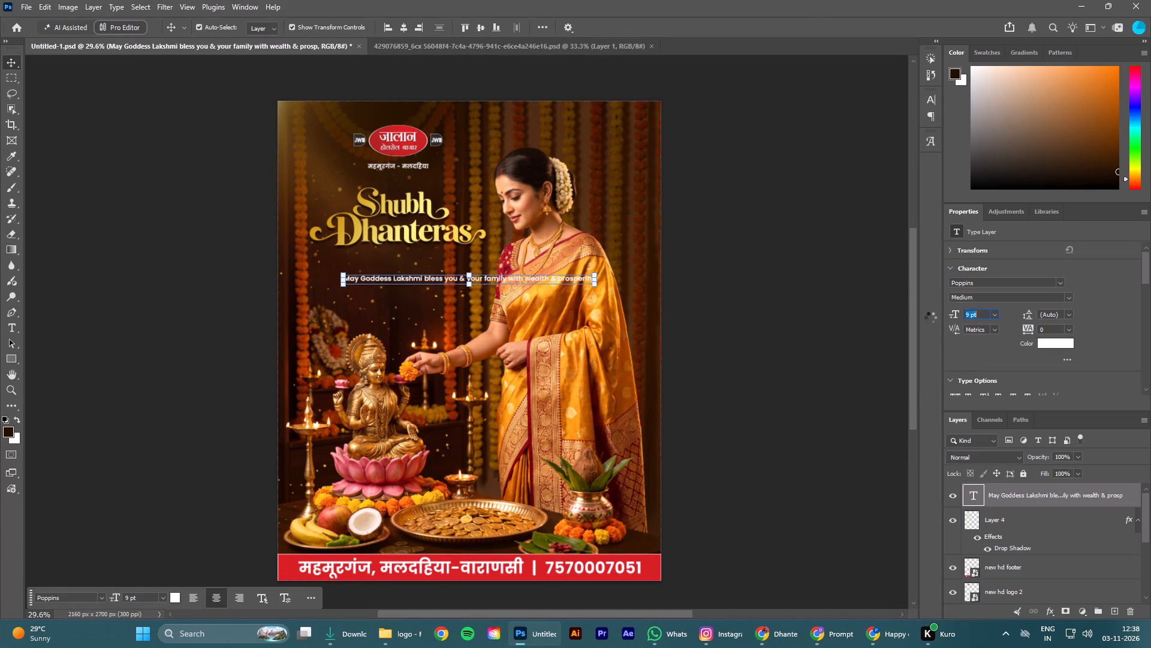
left_click_drag(930, 317, 931, 318)
scroll(534, 306, "up", 4)
scroll(532, 302, "down", 5)
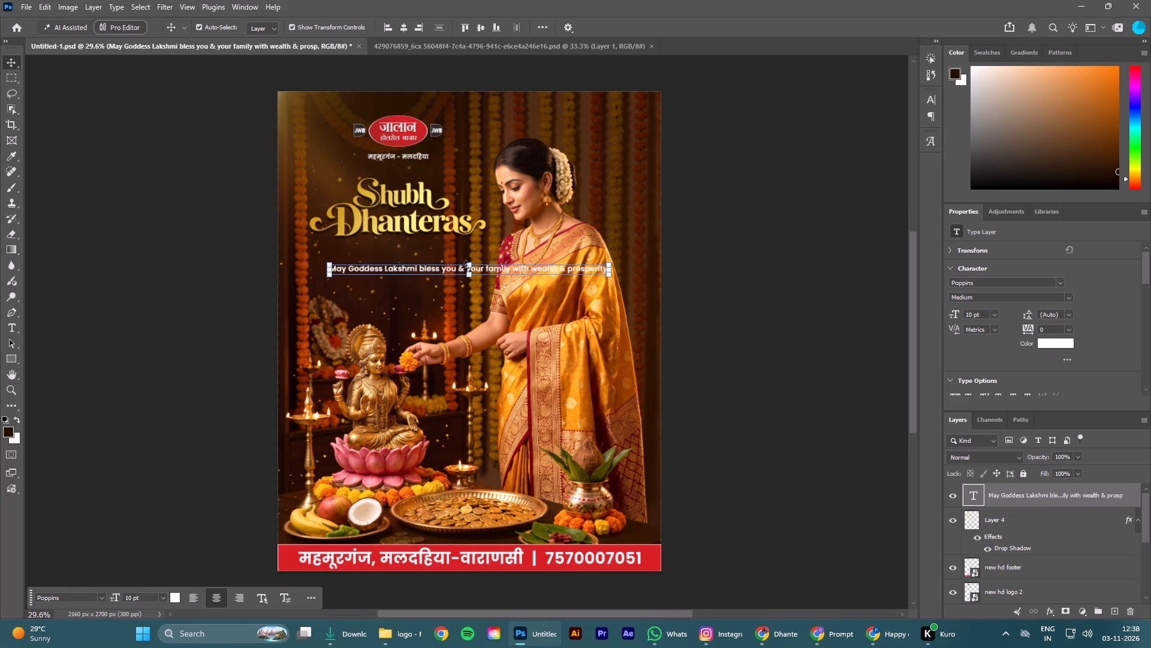
Break the greeting into two lines so that the second line reads "with wealth & prosperity.".
scroll(436, 244, "up", 7)
scroll(451, 287, "up", 6, "alt")
scroll(452, 289, "down", 2, "alt")
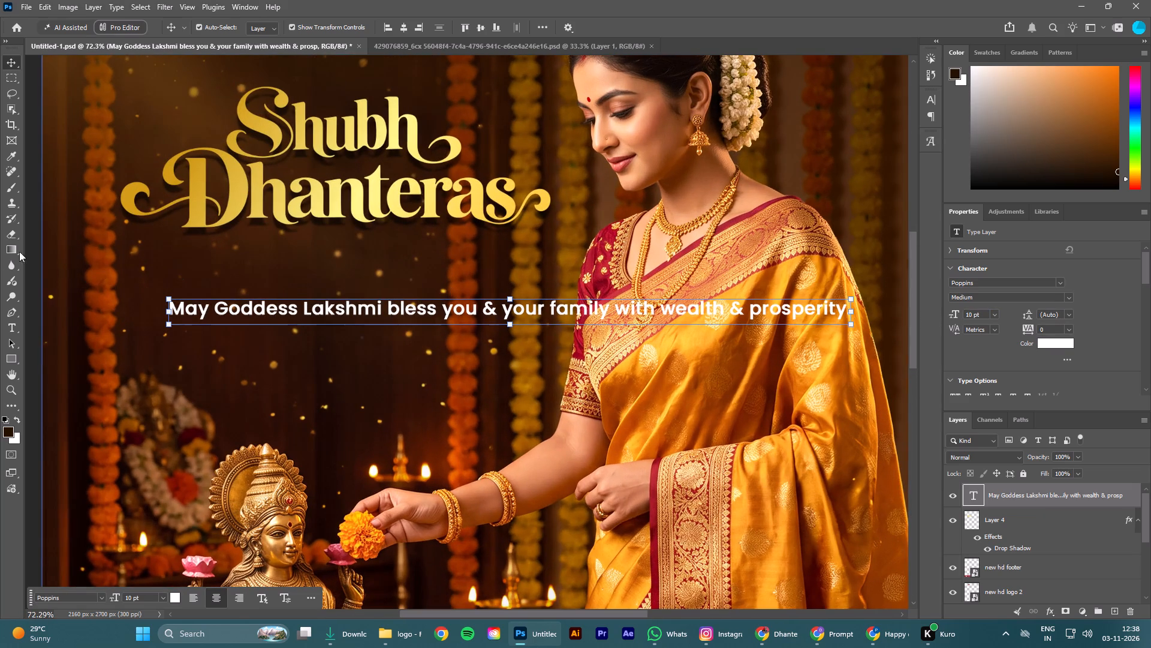
left_click(10, 328)
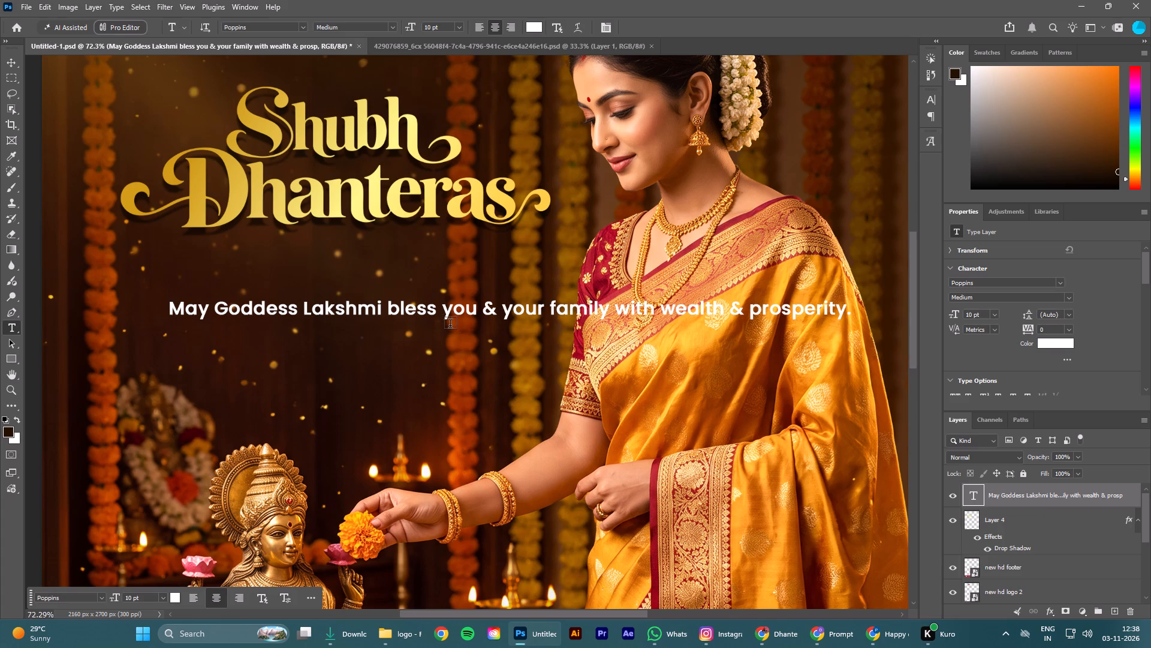
left_click(620, 311)
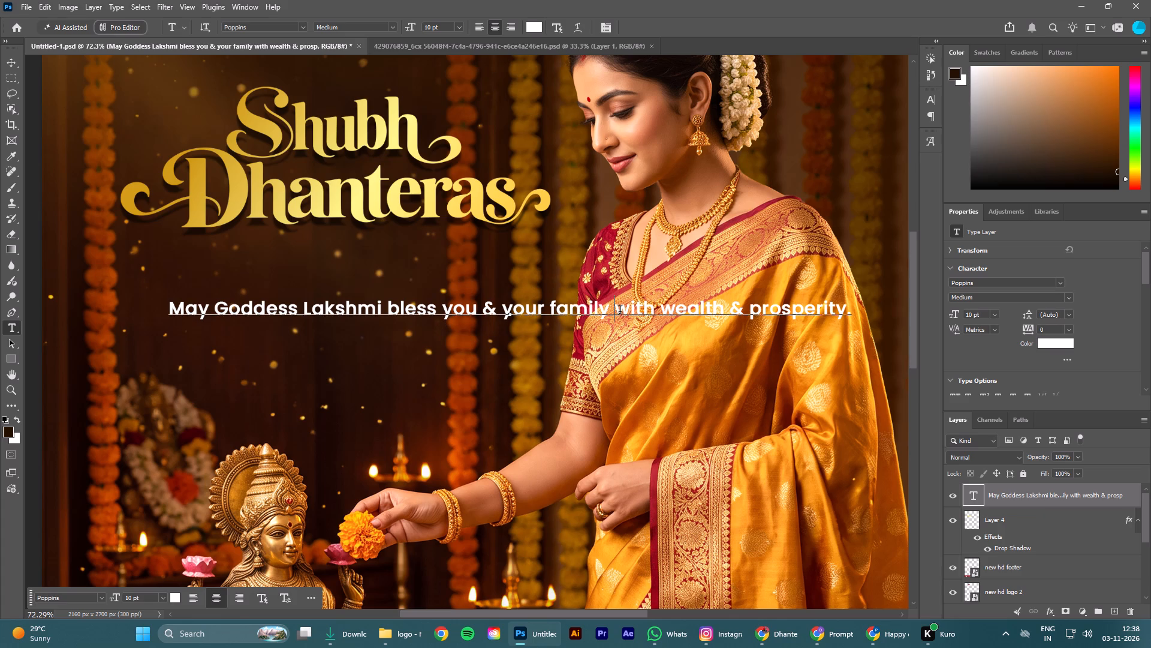
key("Return")
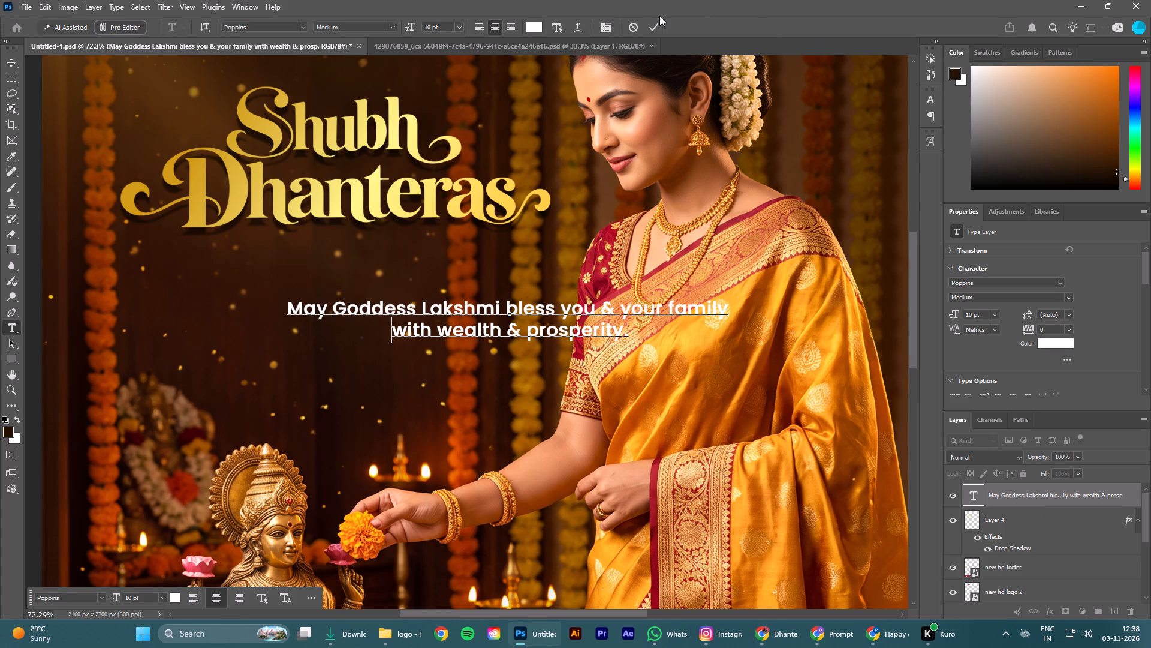
left_click(652, 29)
Move the two-line May Goddess Lakshmi greeting off the saree and centre it beneath the Shubh Dhanteras lettering.
left_click(9, 64)
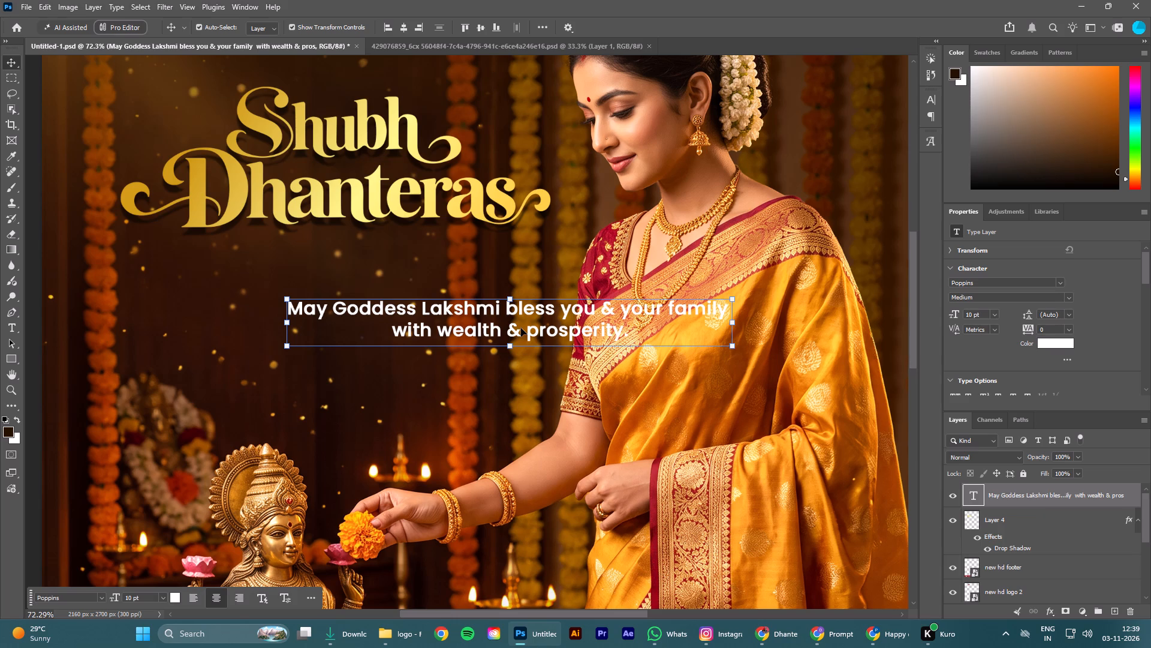
left_click_drag(531, 307, 381, 263)
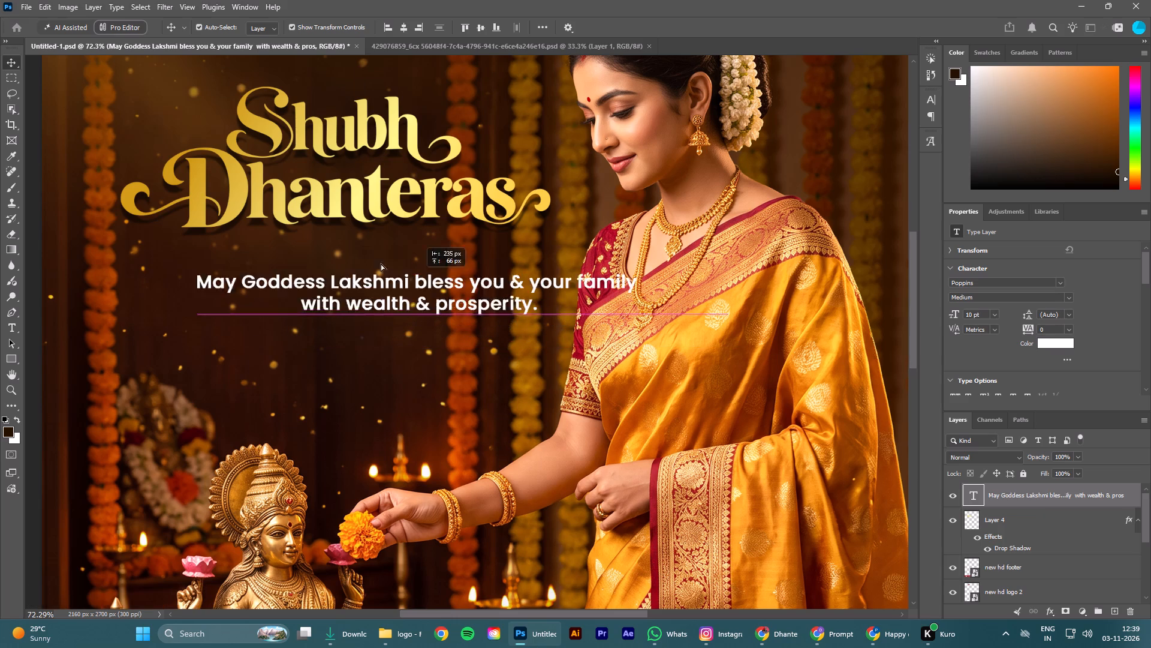
left_click_drag(381, 263, 381, 253)
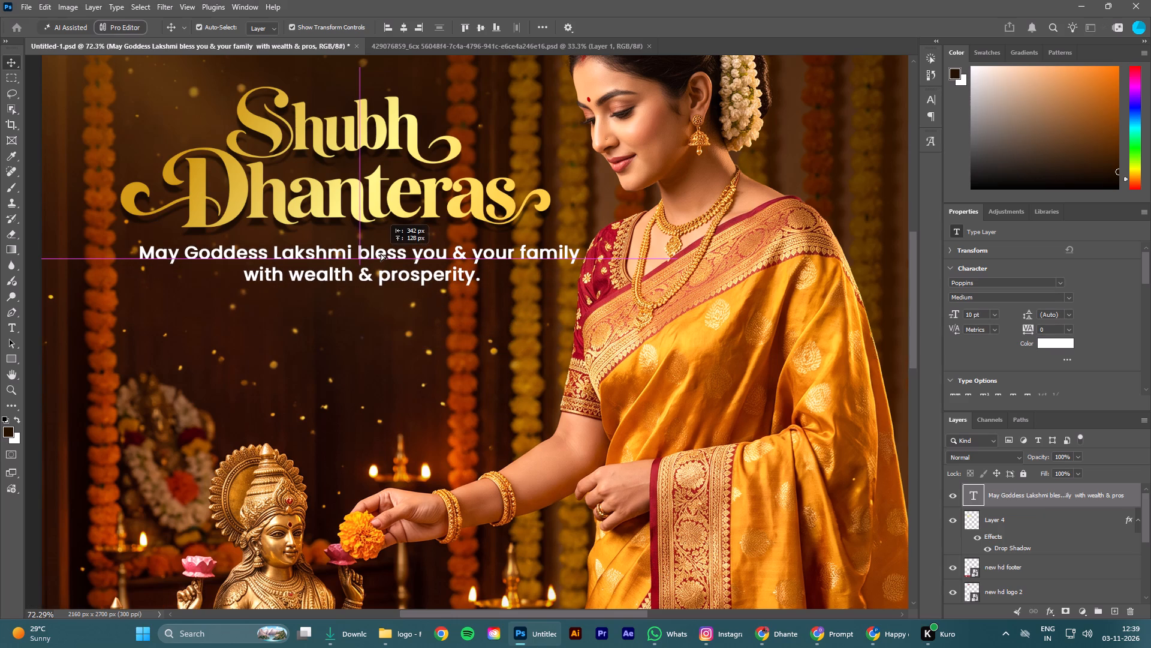
left_click_drag(381, 253, 382, 251)
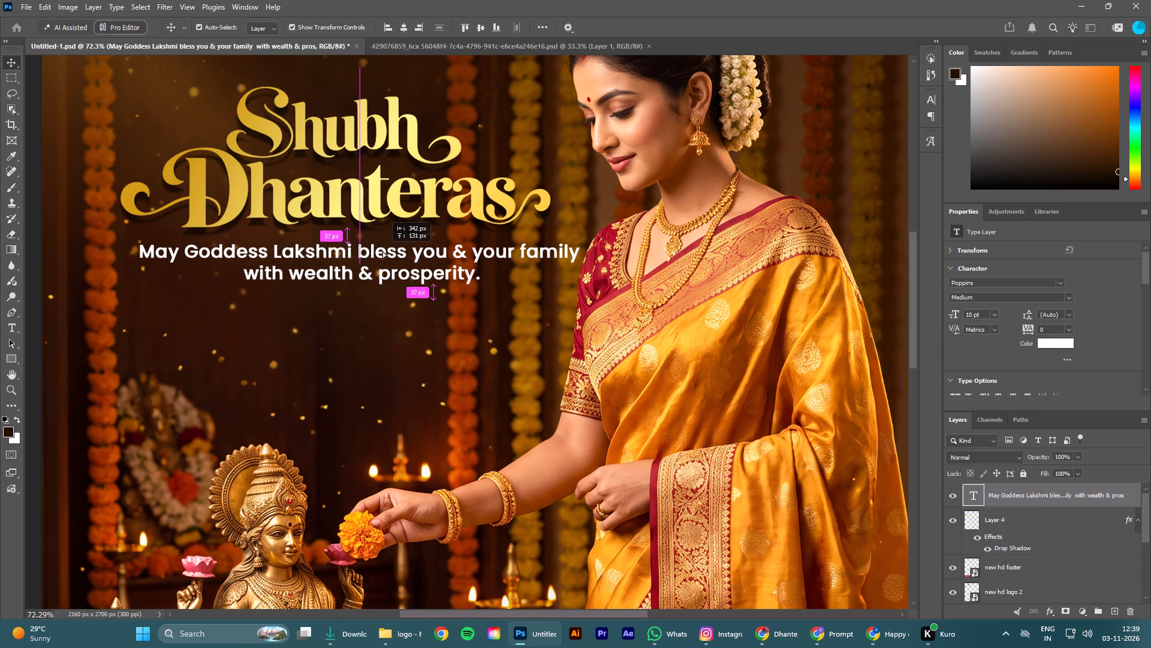
left_click_drag(382, 251, 358, 263)
Scale the greeting down proportionally to about 80%, giving a text size of about 7.98 pt.
left_click_drag(337, 304, 339, 293)
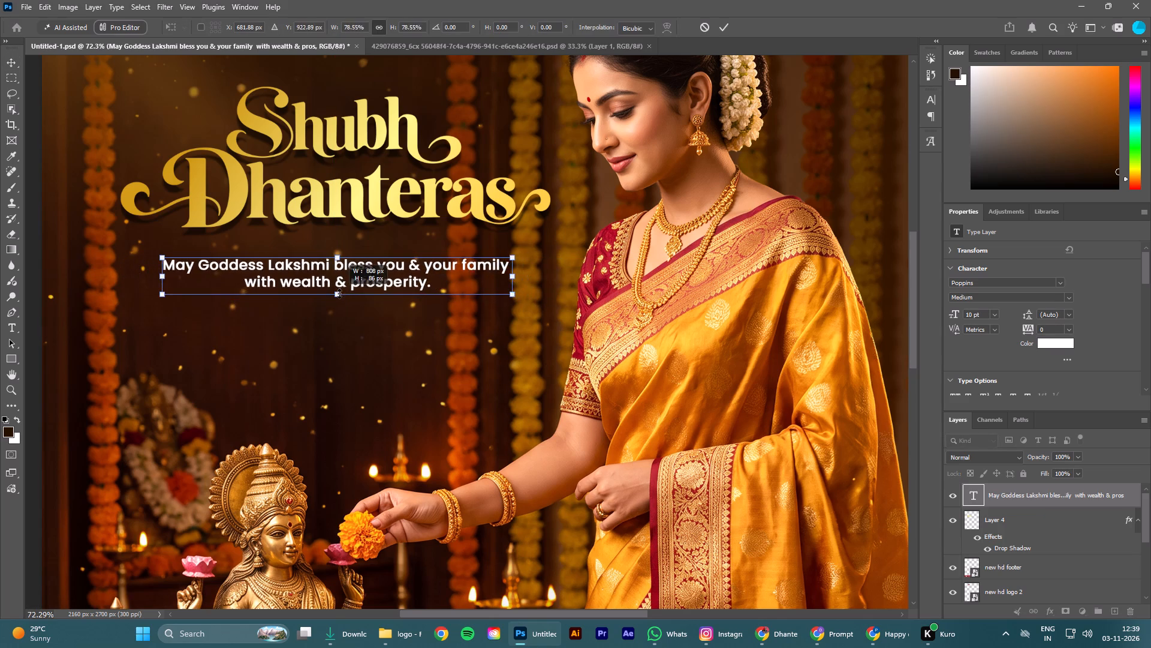
left_click_drag(339, 293, 346, 291)
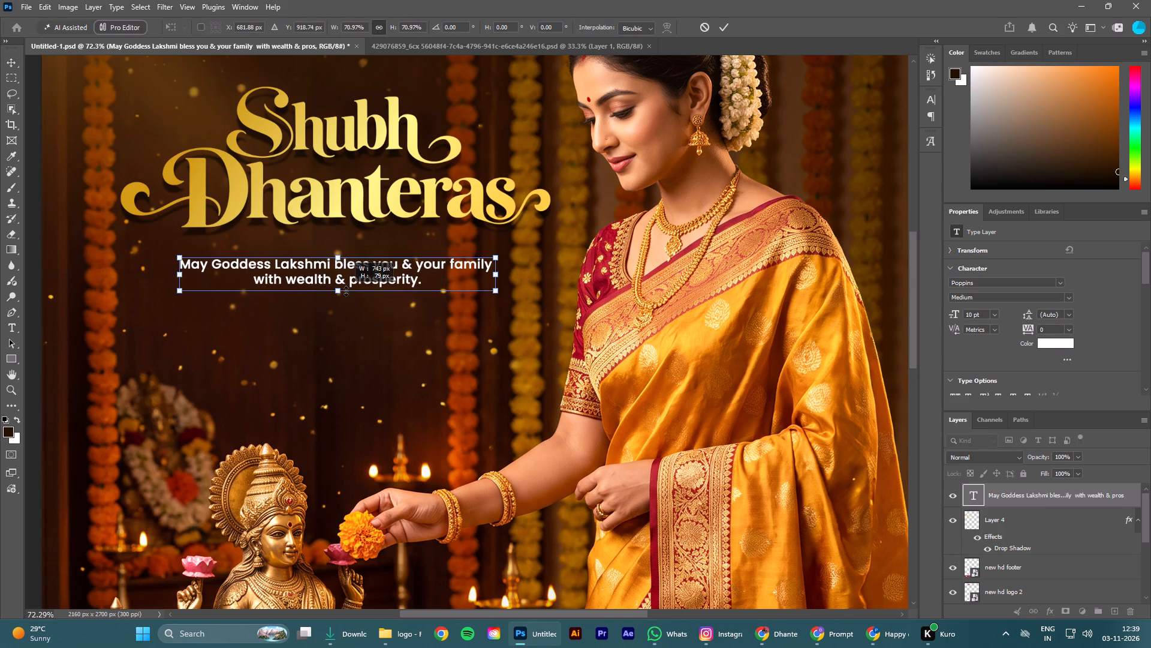
left_click_drag(346, 291, 345, 297)
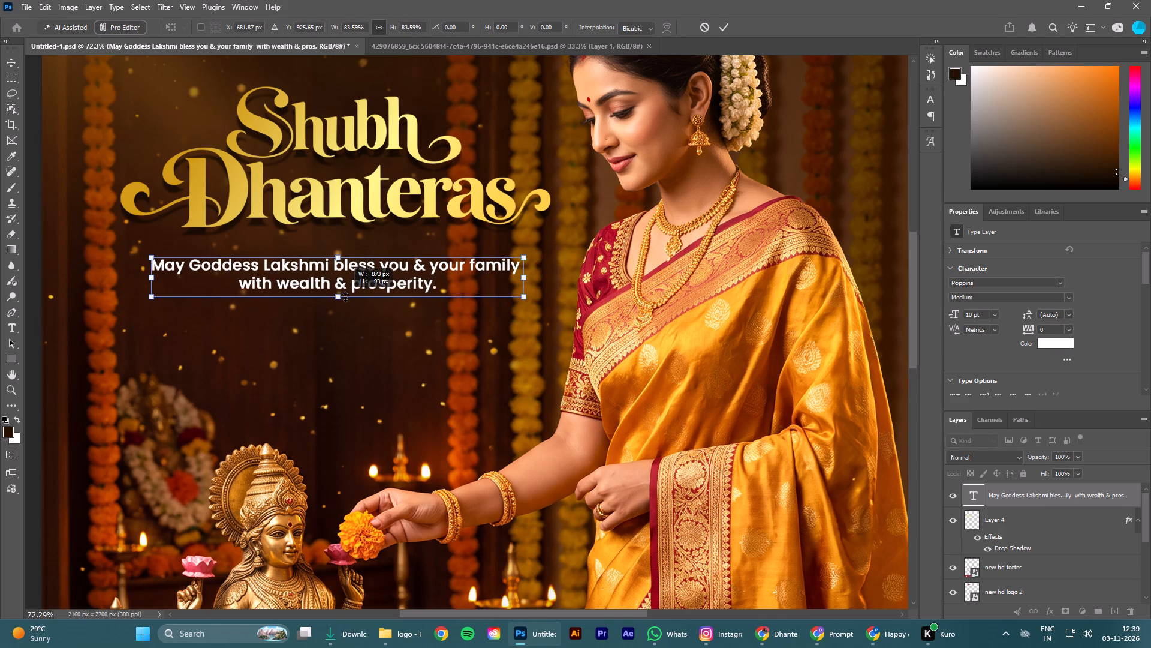
left_click_drag(345, 297, 350, 298)
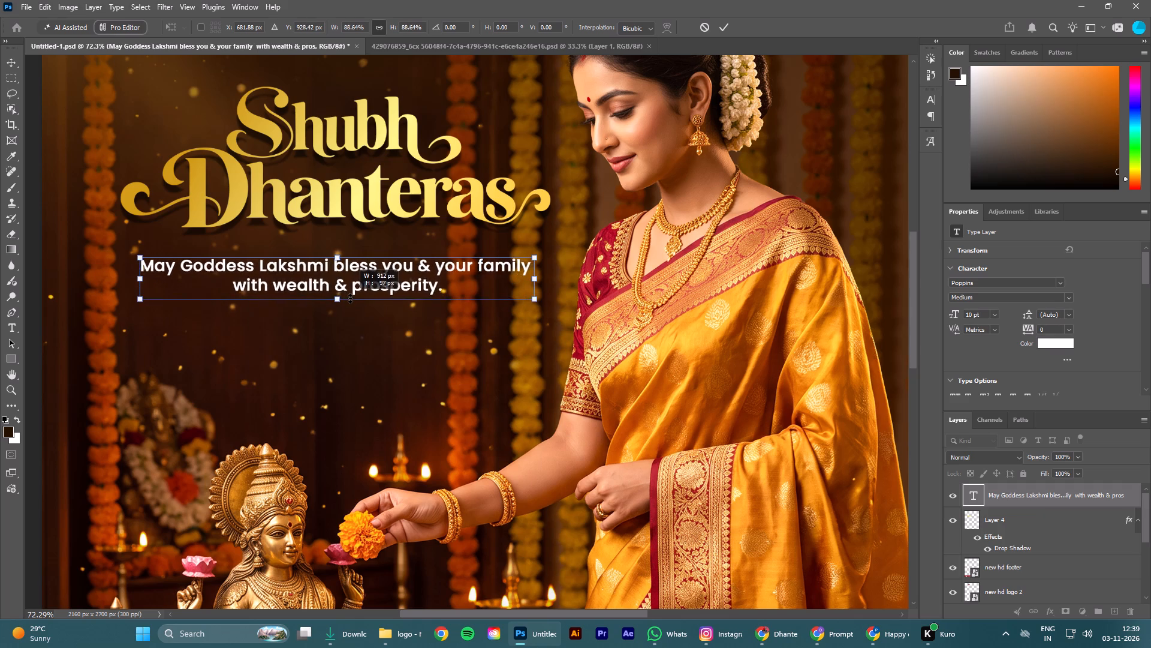
left_click_drag(350, 298, 350, 295)
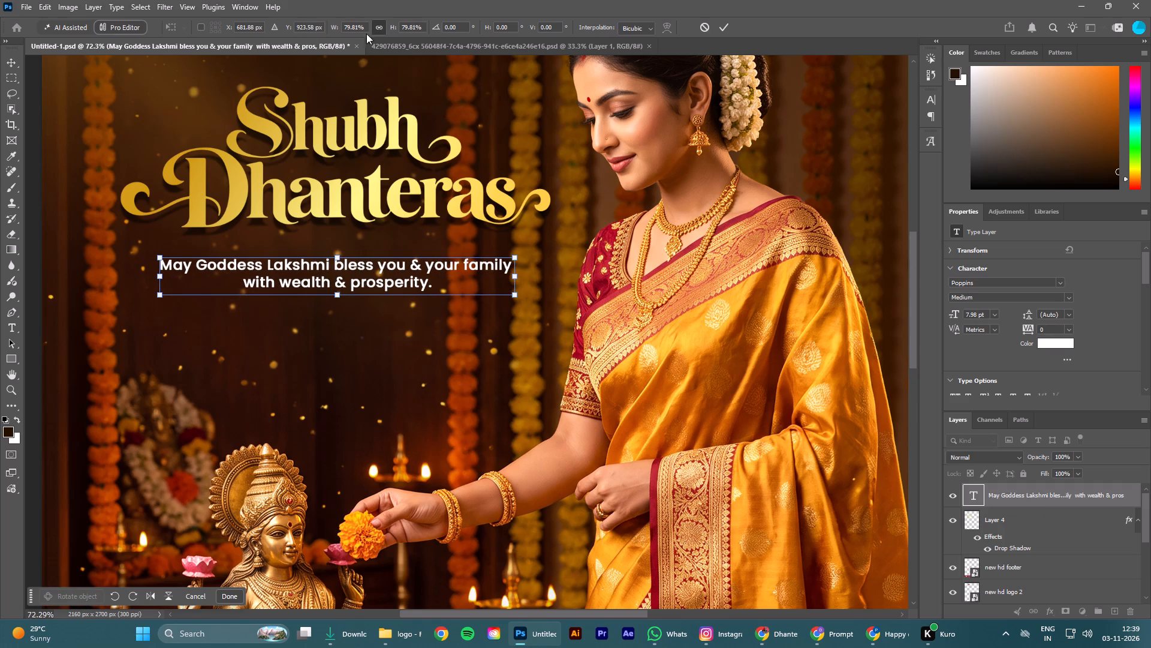
left_click(724, 31)
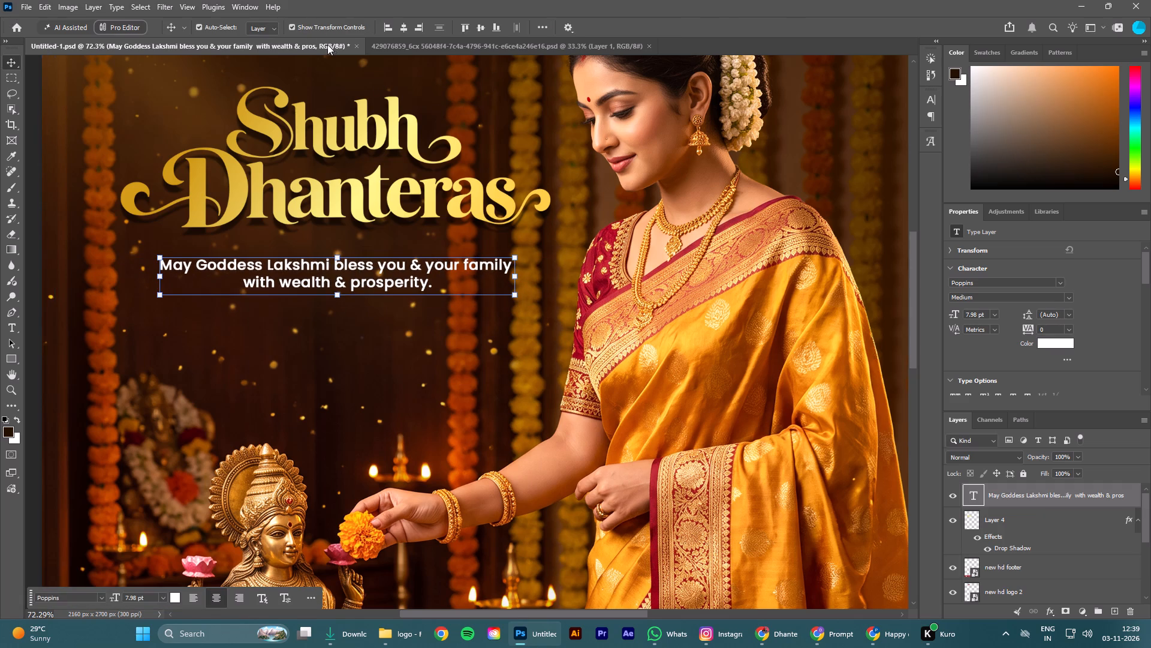
Move the greeting up by about 36 px so it sits closer beneath the Dhanteras lettering.
left_click_drag(353, 266, 356, 250)
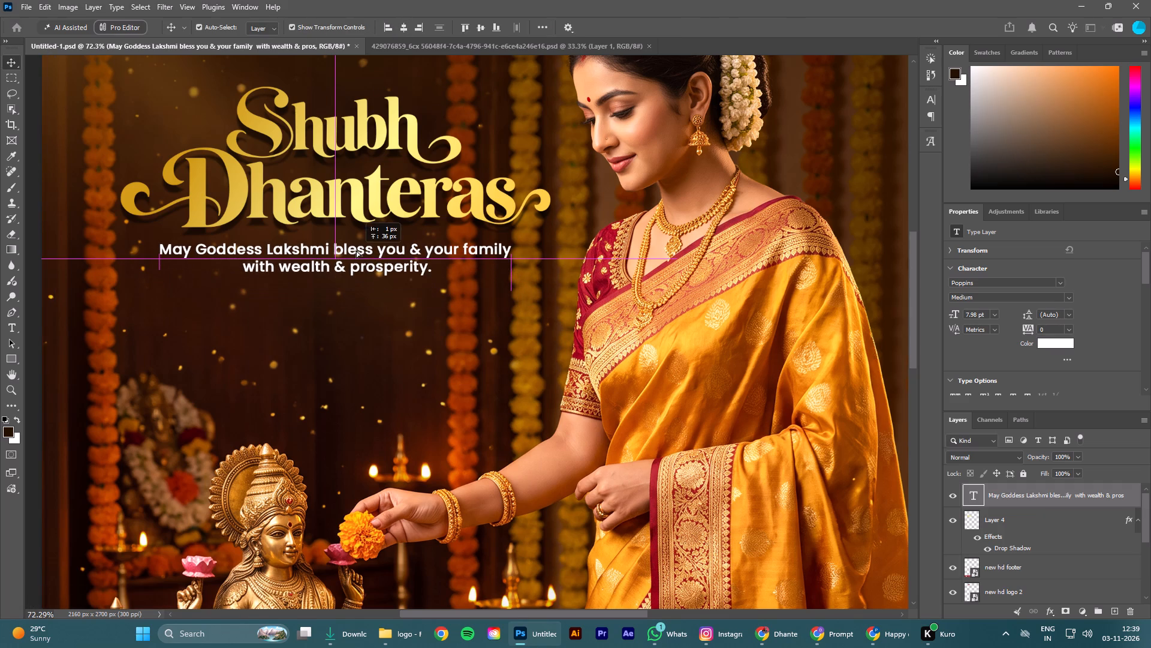
left_click_drag(356, 250, 356, 252)
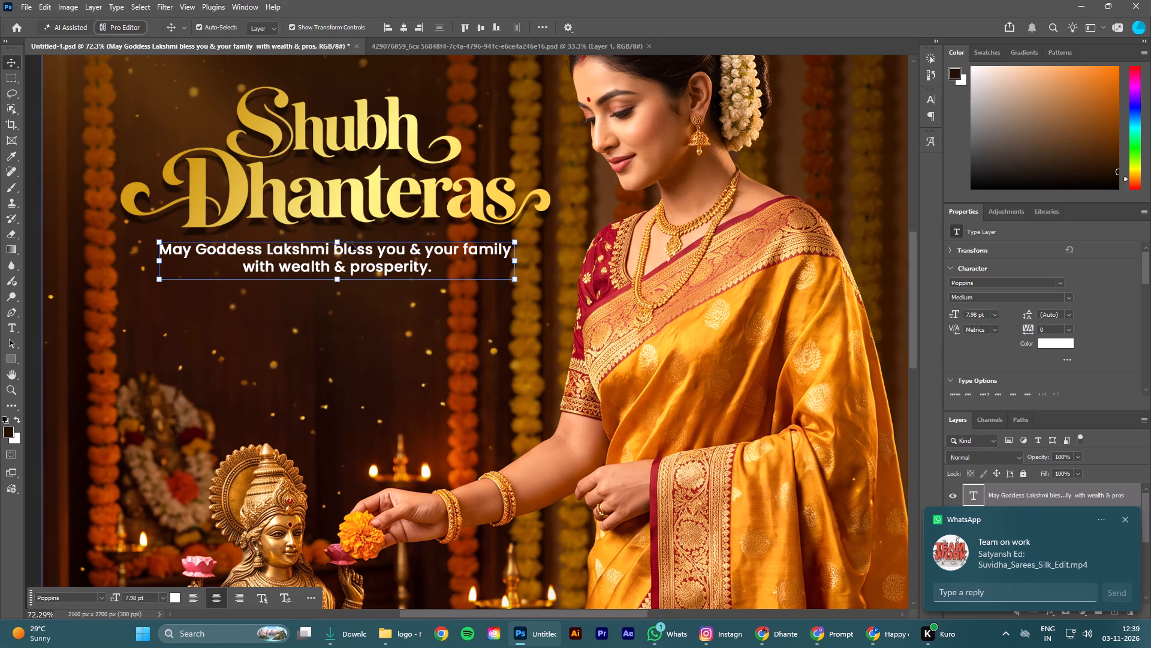
Enlarge the greeting proportionally to about 120.56% (9.62 pt) to match the lettering's width, nudging it about 8 px down and 3 px left.
left_click(338, 281)
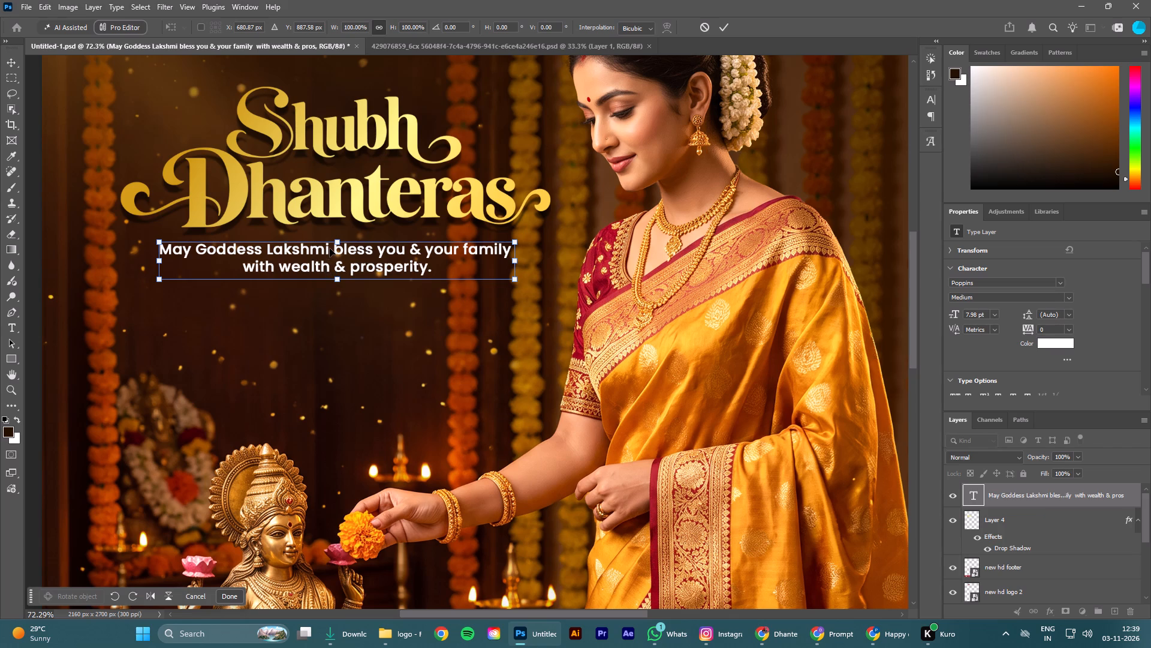
left_click_drag(335, 281, 338, 285)
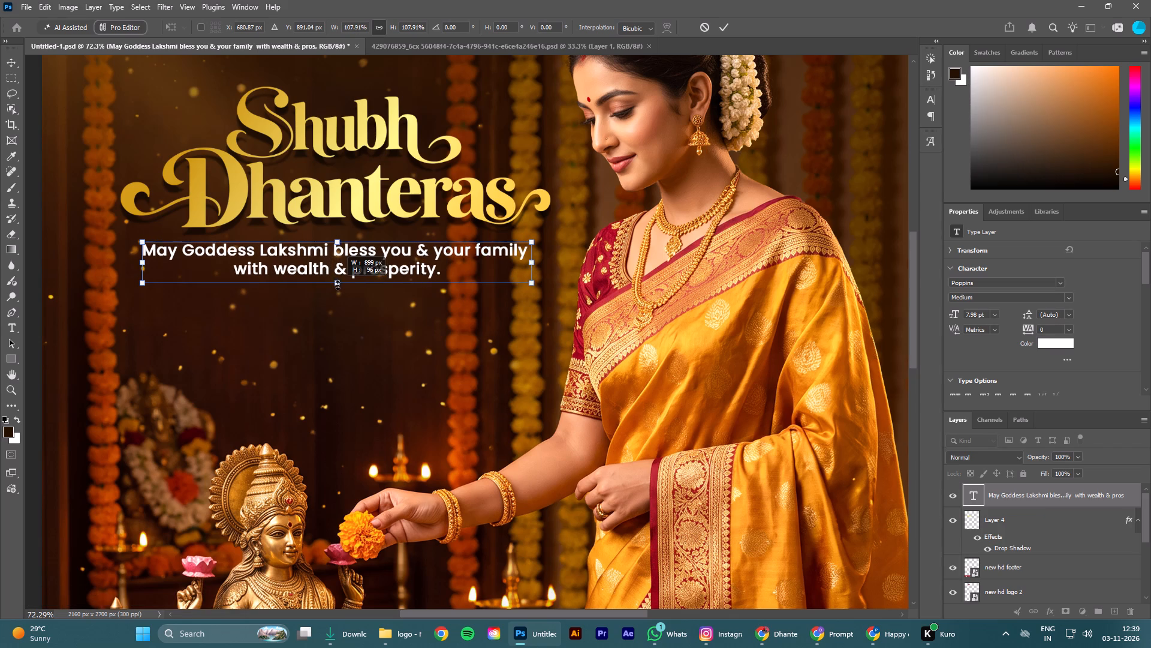
left_click_drag(338, 285, 341, 290)
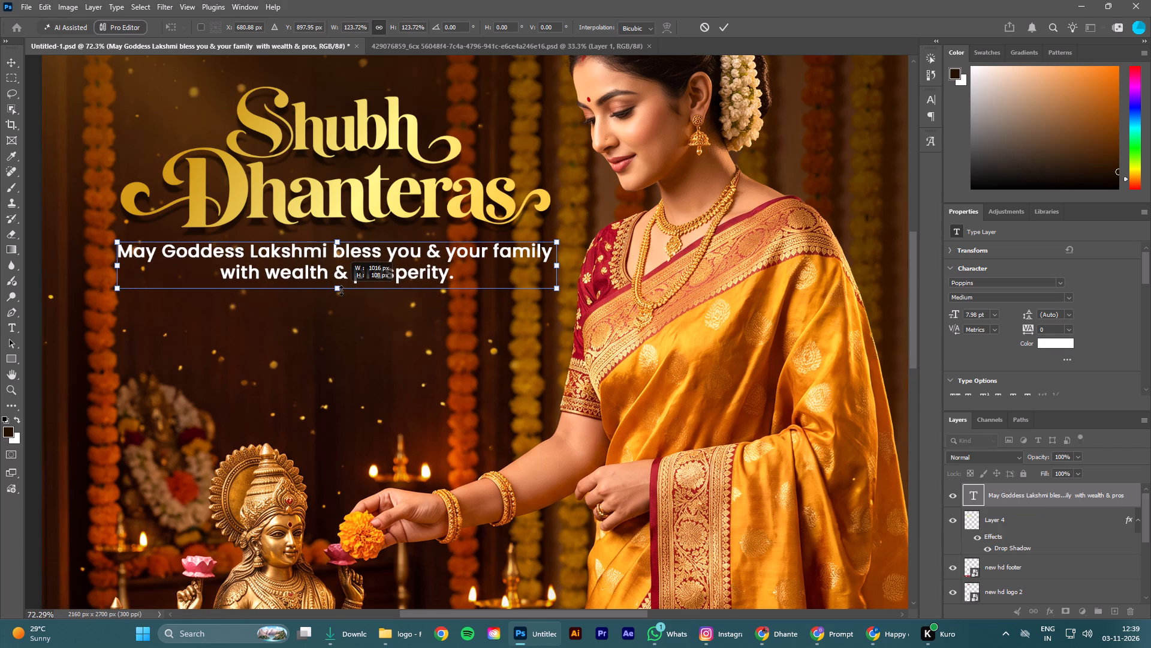
left_click_drag(341, 290, 341, 289)
left_click(345, 254)
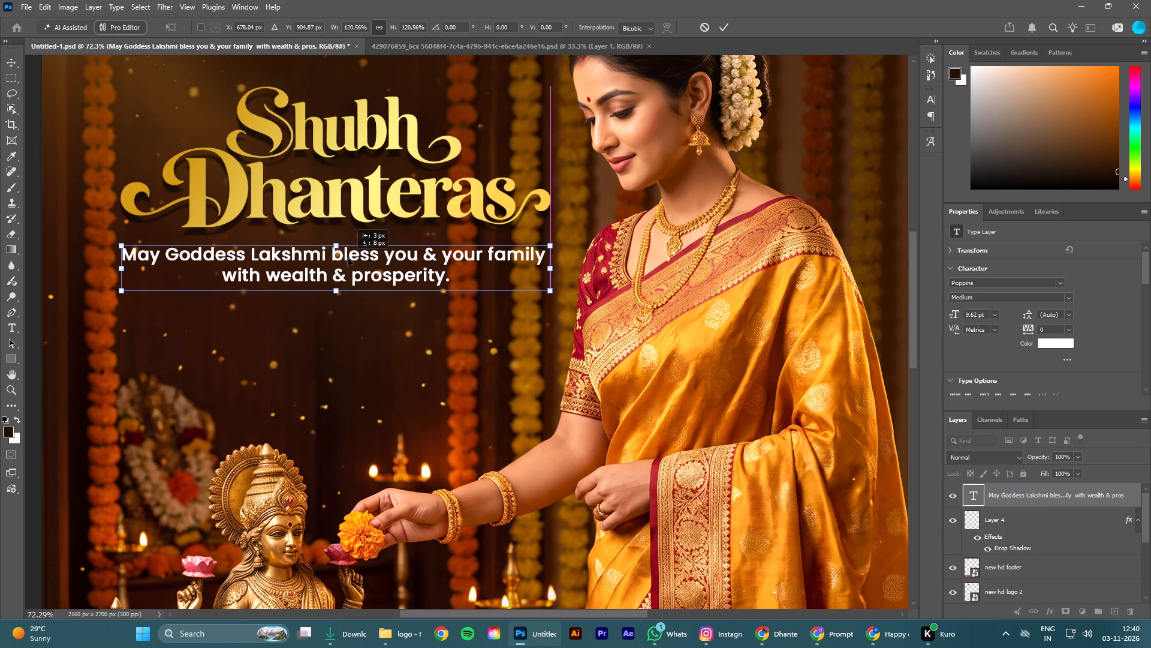
left_click(354, 352)
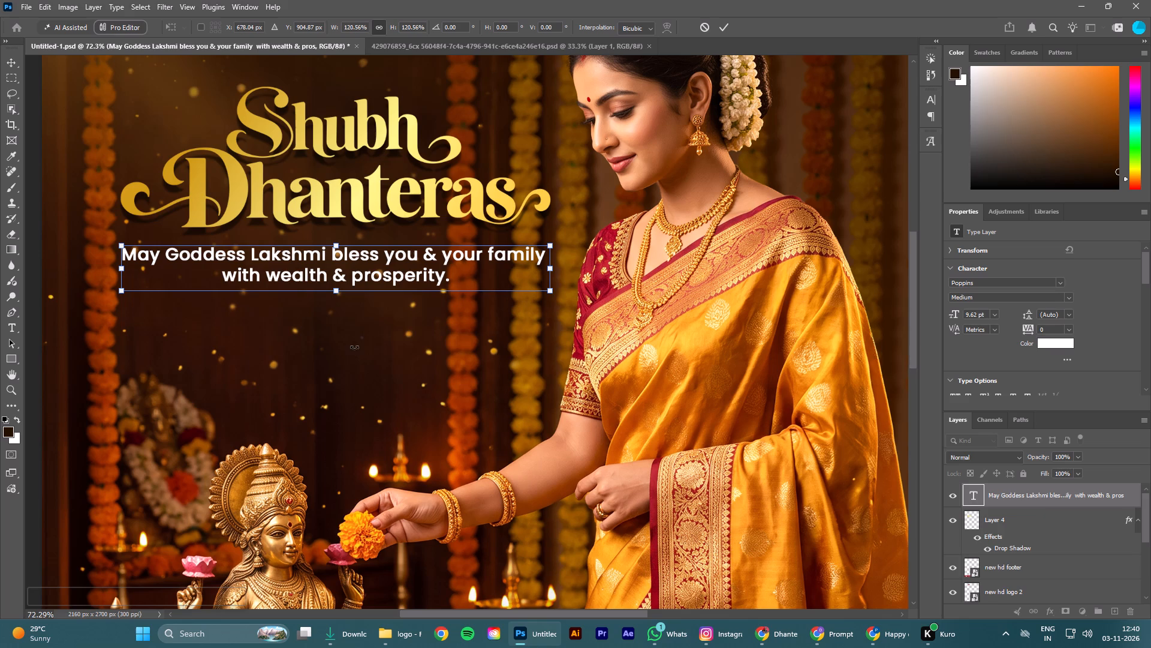
left_click(724, 21)
left_click(386, 353)
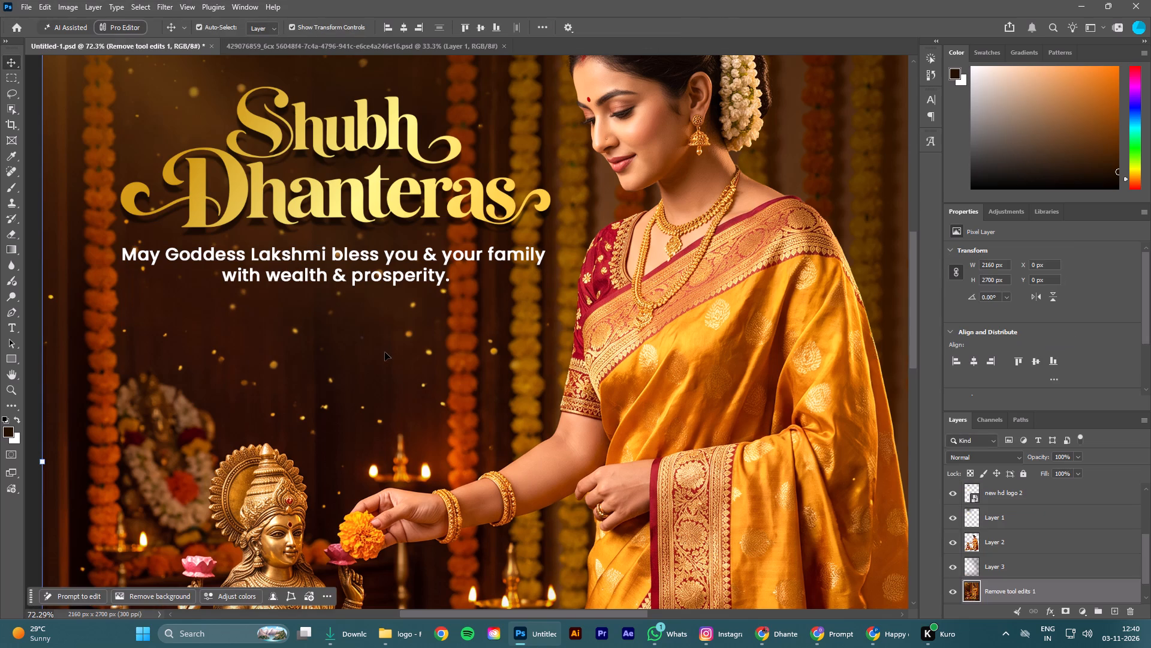
Scale the greeting down to about 89% (8.56 pt) and move it slightly lower, centred under the Shubh Dhanteras lettering.
scroll(385, 349, "down", 9, "alt")
scroll(383, 344, "up", 6, "alt")
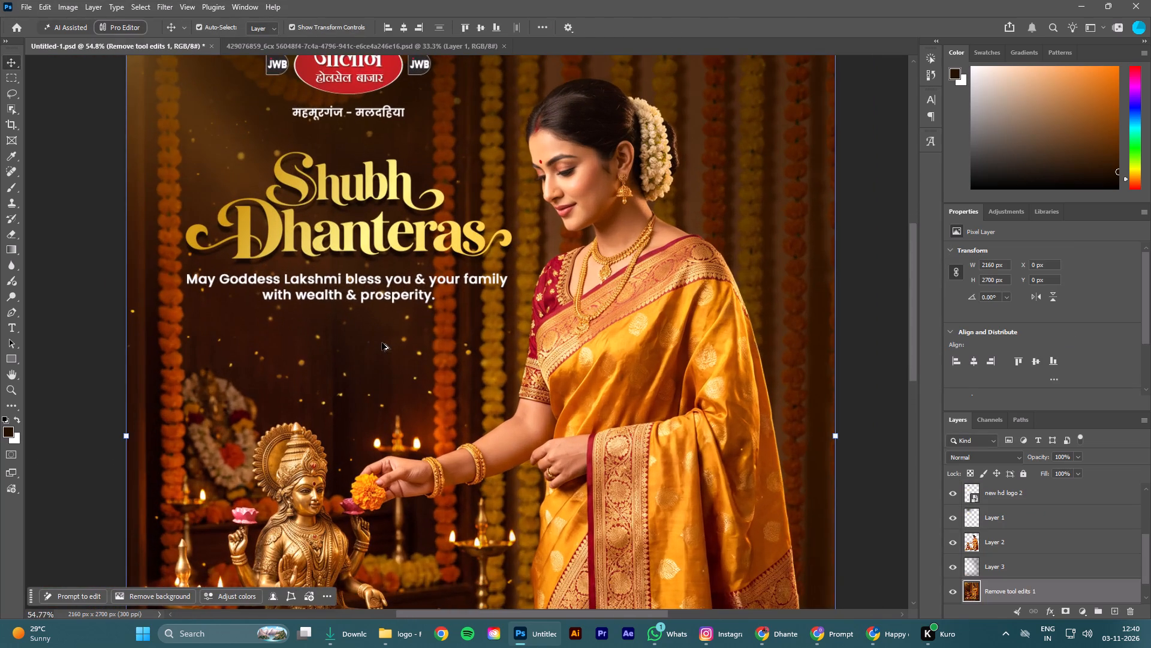
scroll(380, 335, "up", 2, "alt")
left_click(374, 295)
left_click(336, 311)
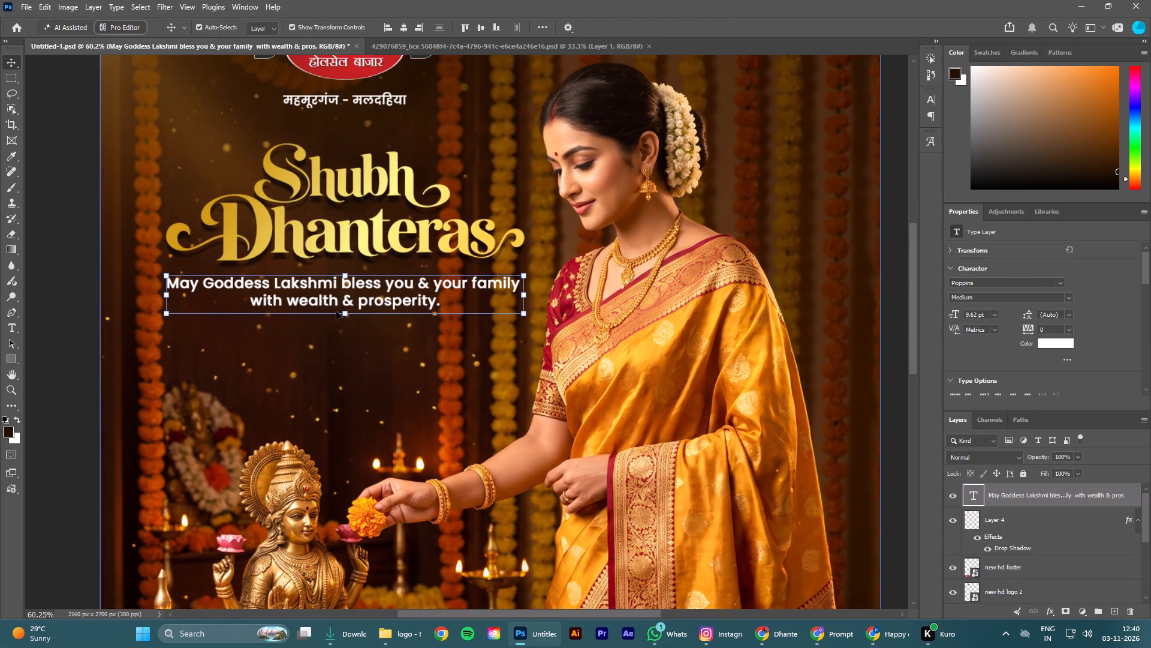
left_click(354, 303)
left_click(342, 316)
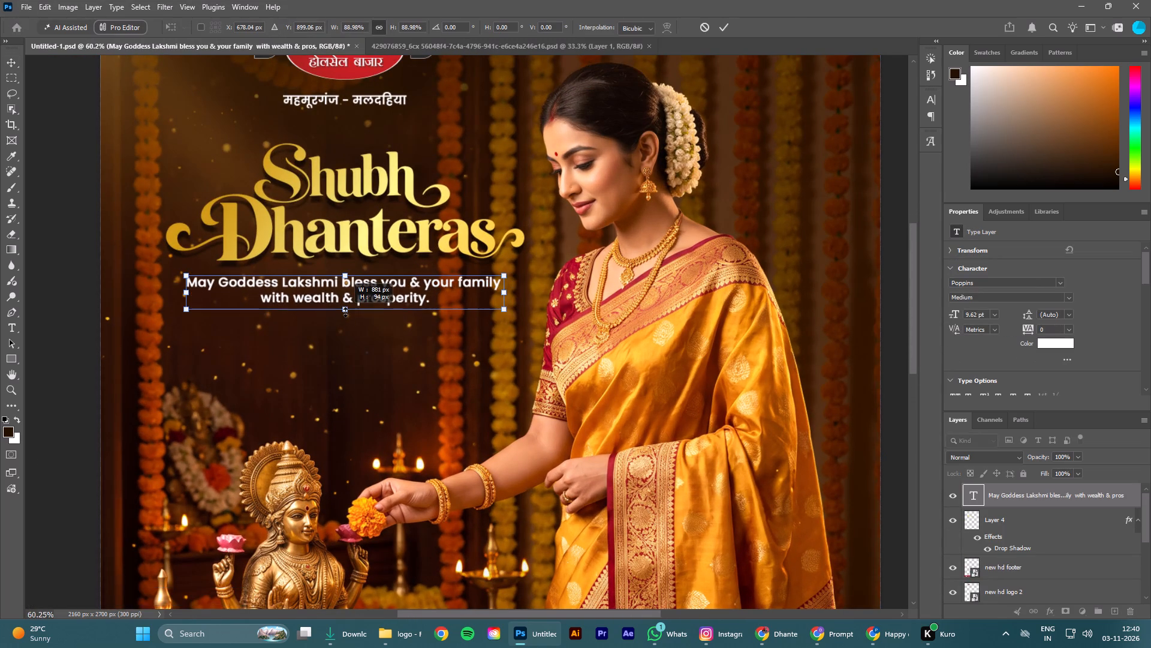
left_click_drag(363, 290, 364, 296)
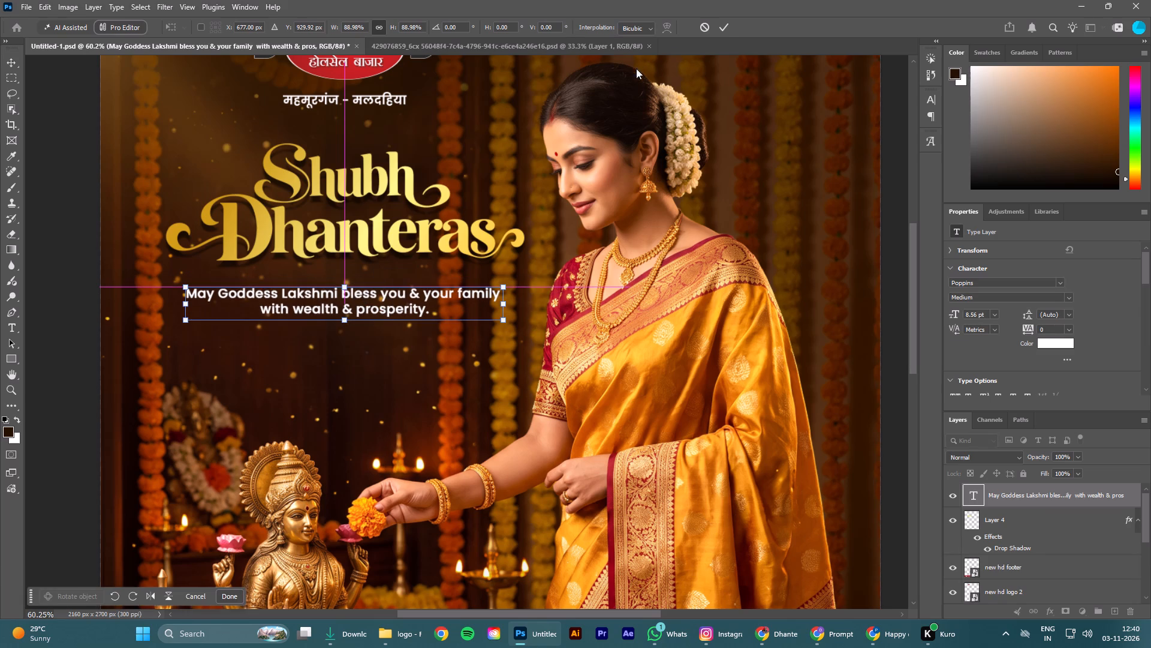
left_click(723, 25)
left_click(63, 232)
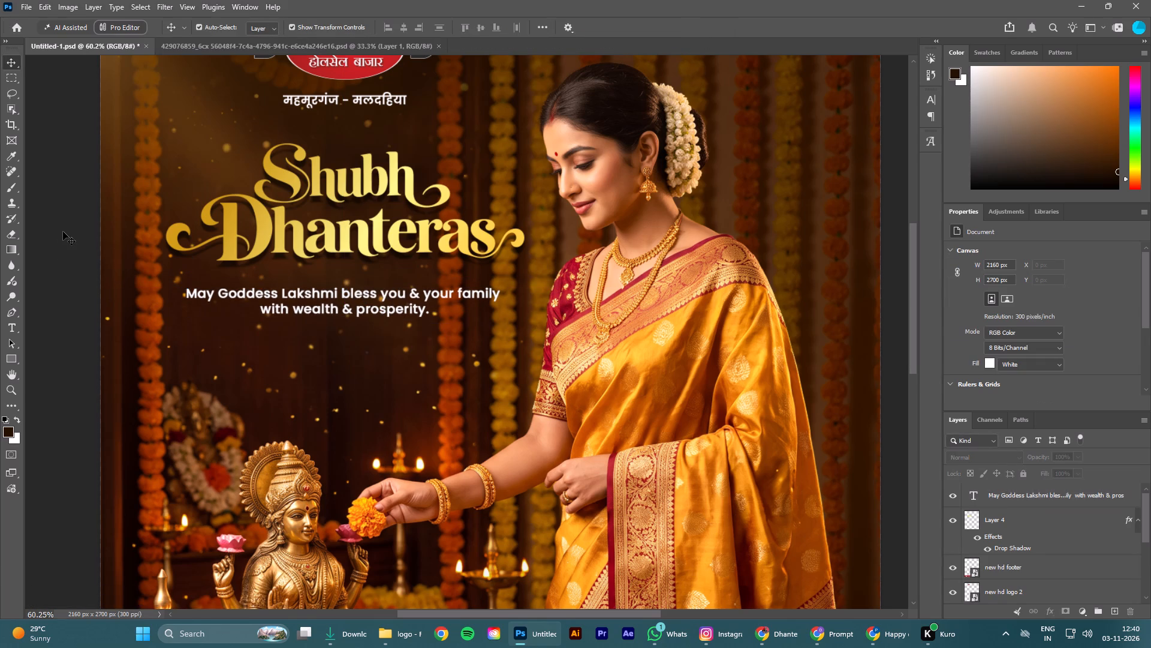
Add a drop shadow with a distance of 13 px to the greeting text and deselect the layer.
left_click(355, 295)
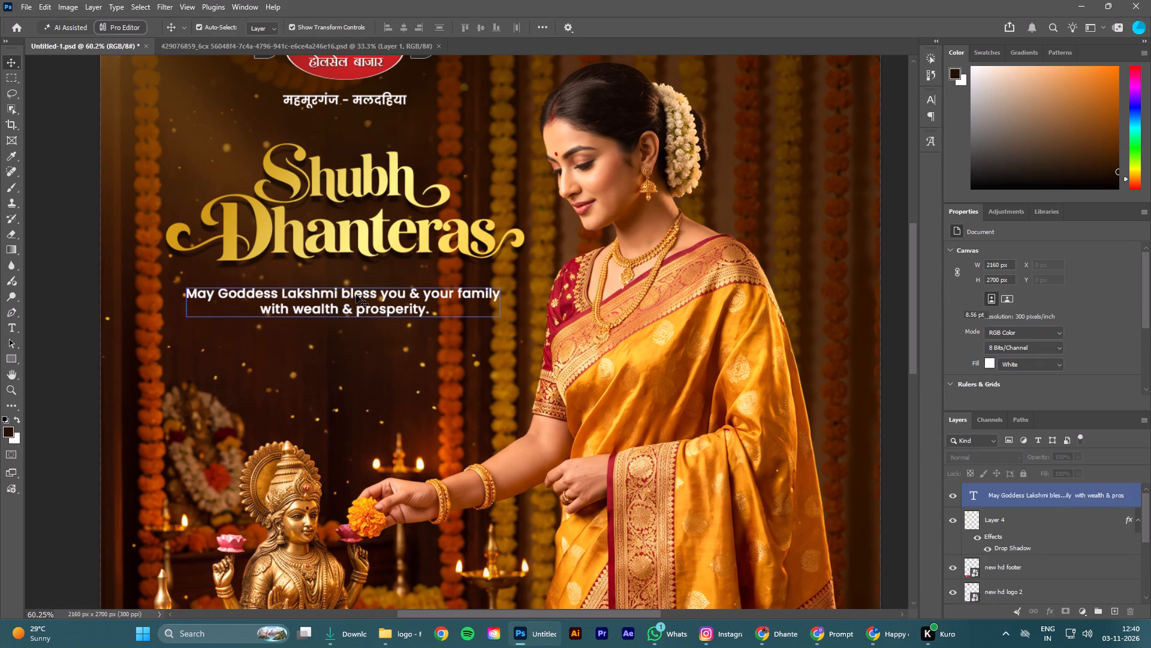
left_click(1046, 608)
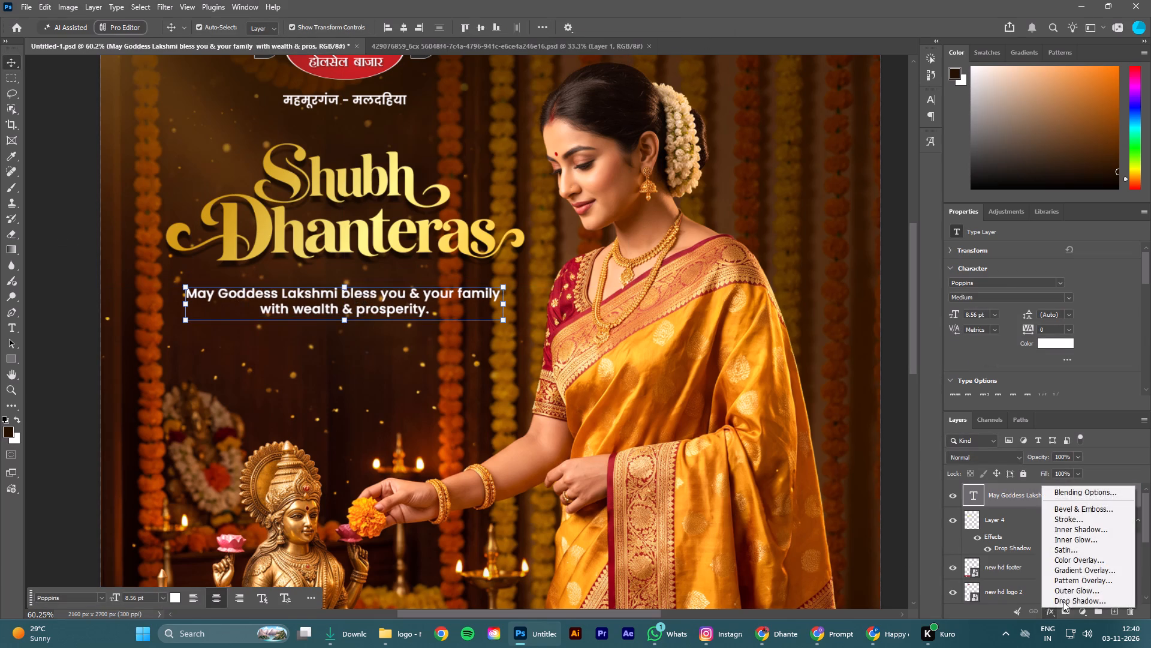
left_click(1067, 597)
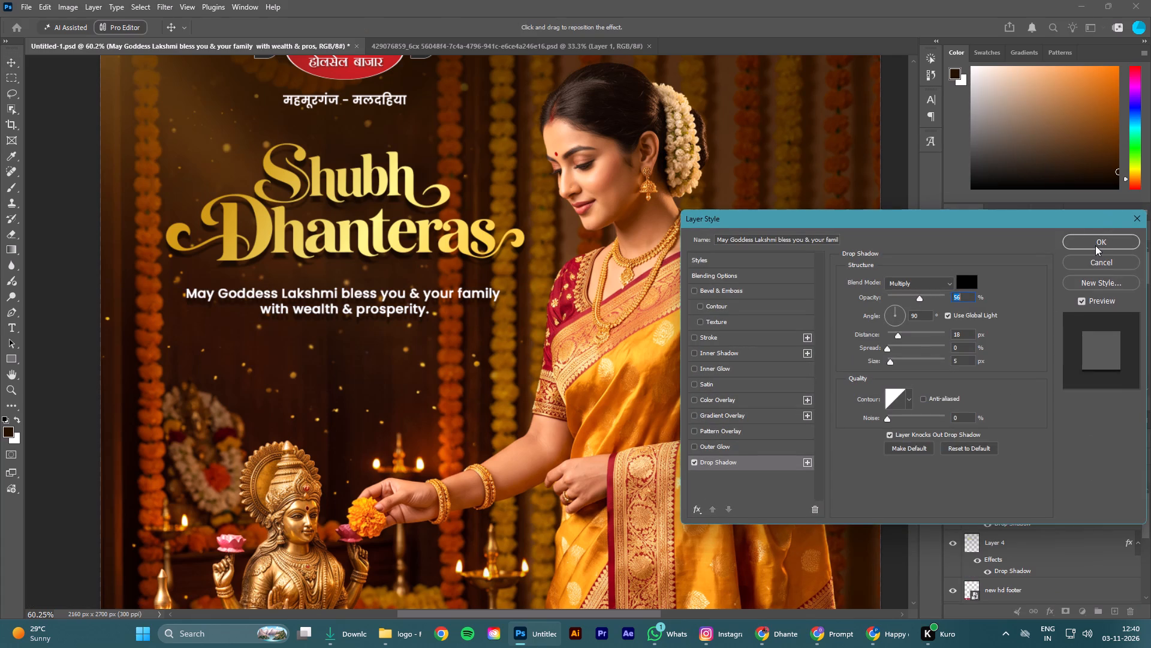
left_click(897, 336)
left_click(1091, 236)
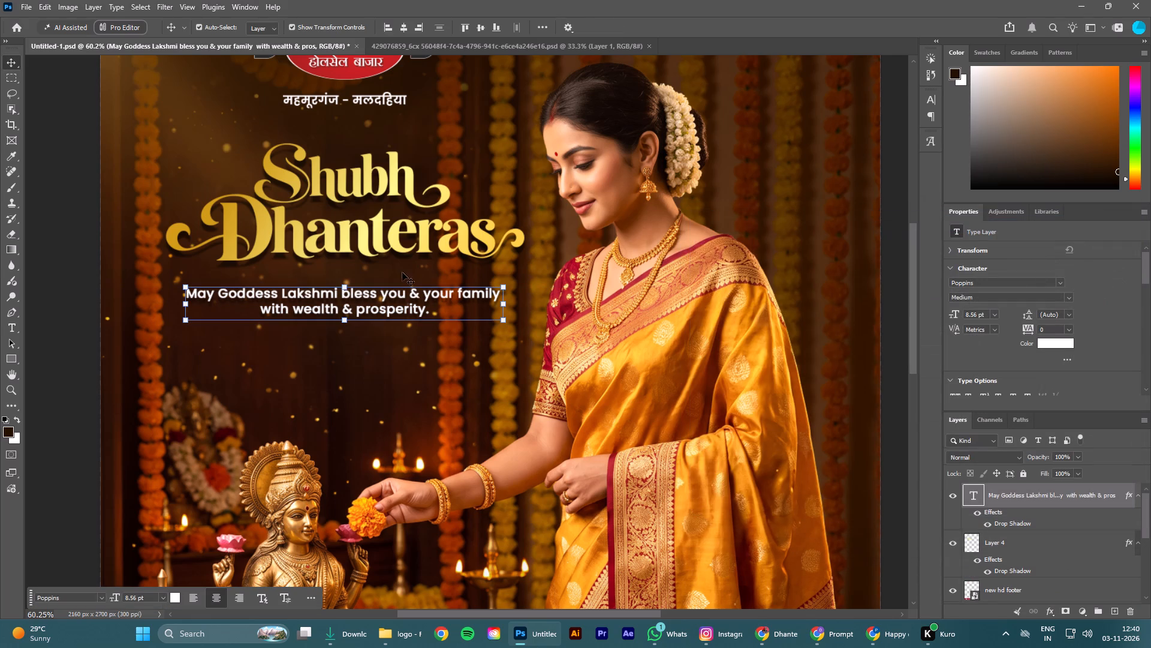
left_click(64, 217)
Examine the whole poster composition, from the Jalan logo and title lettering down to the red contact footer.
scroll(465, 305, "down", 5, "alt")
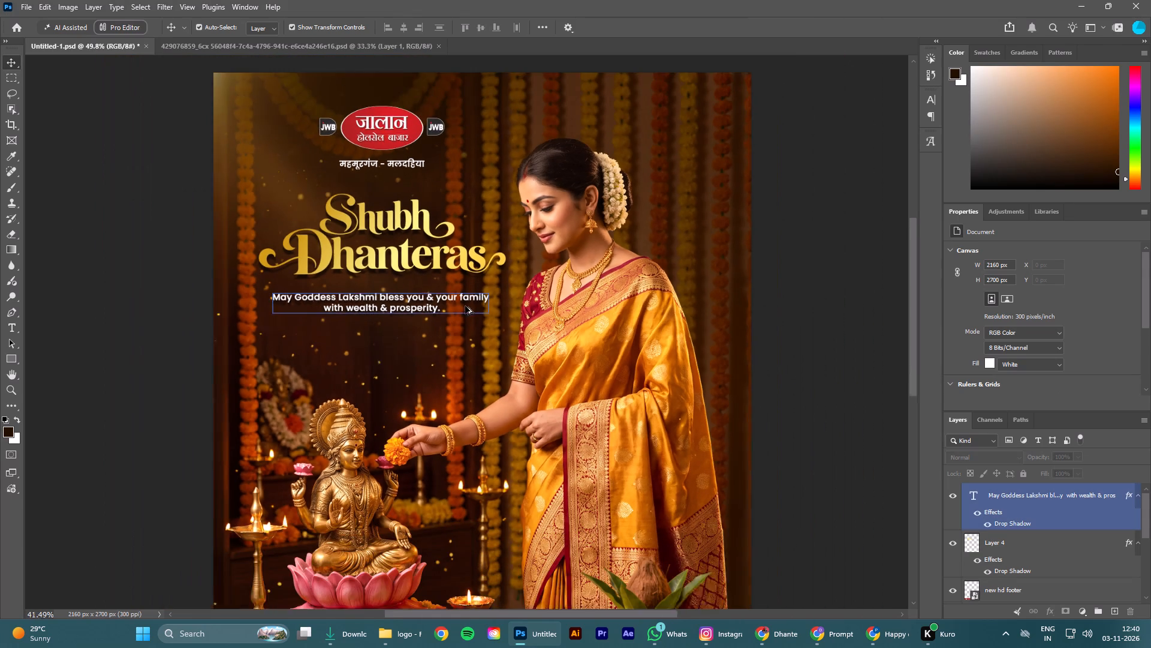
scroll(440, 335, "up", 2, "alt")
scroll(441, 335, "down", 5, "alt")
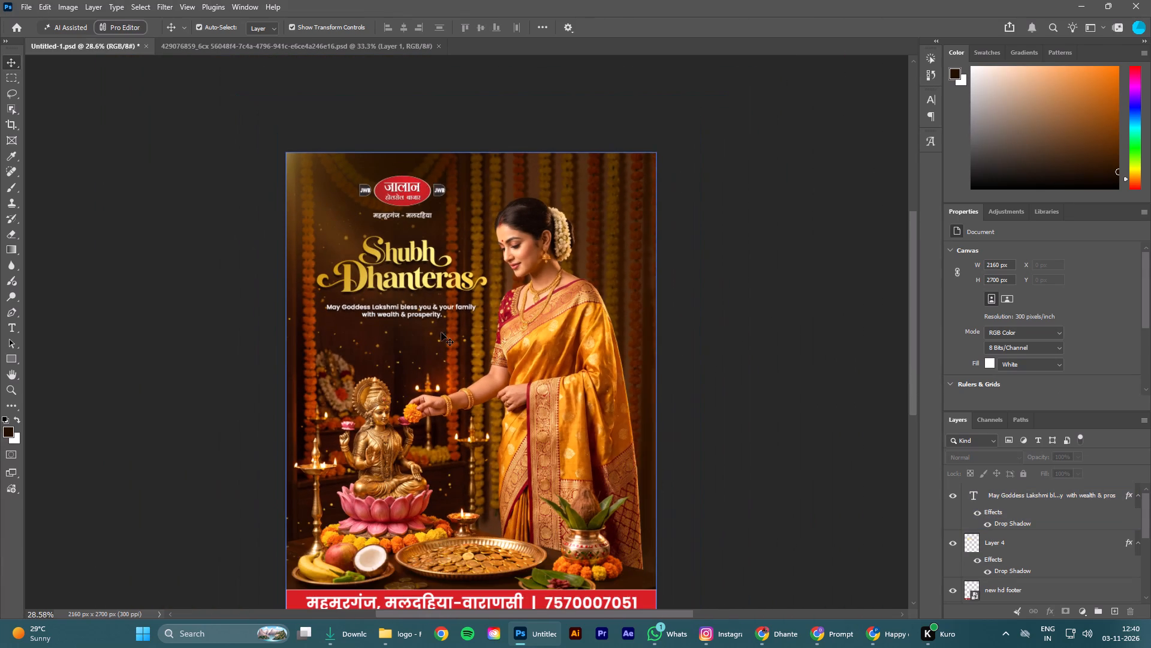
scroll(445, 329, "down", 11, "alt")
scroll(453, 327, "up", 6, "alt")
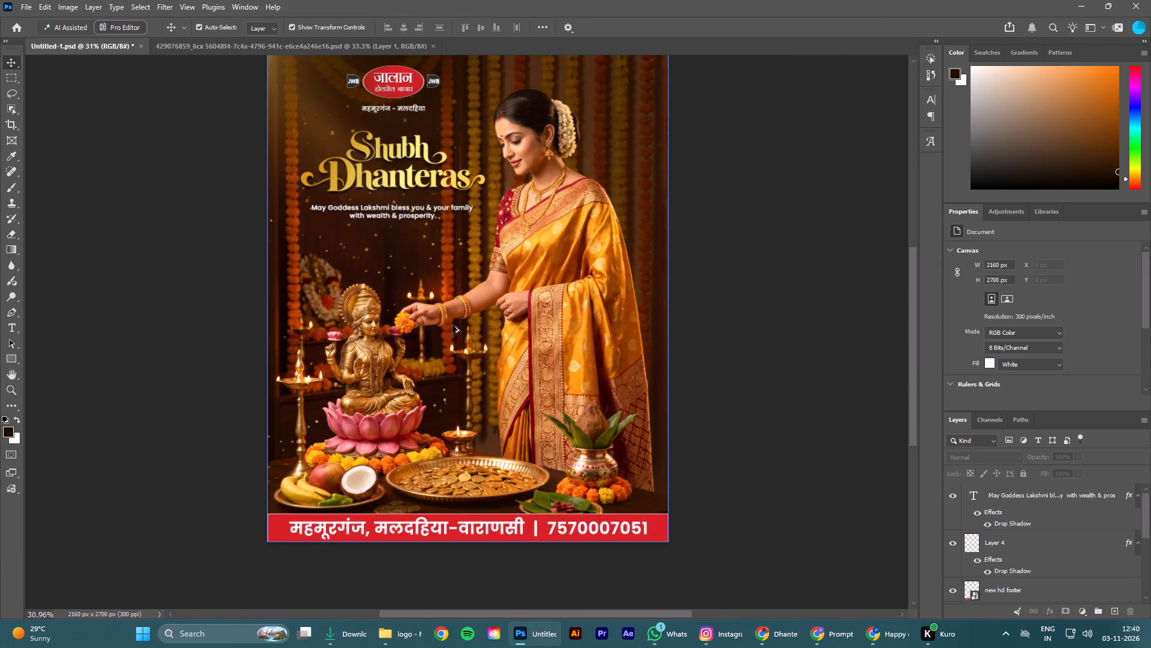
scroll(454, 322, "down", 2, "alt")
scroll(458, 317, "up", 3)
scroll(458, 317, "up", 2, "alt")
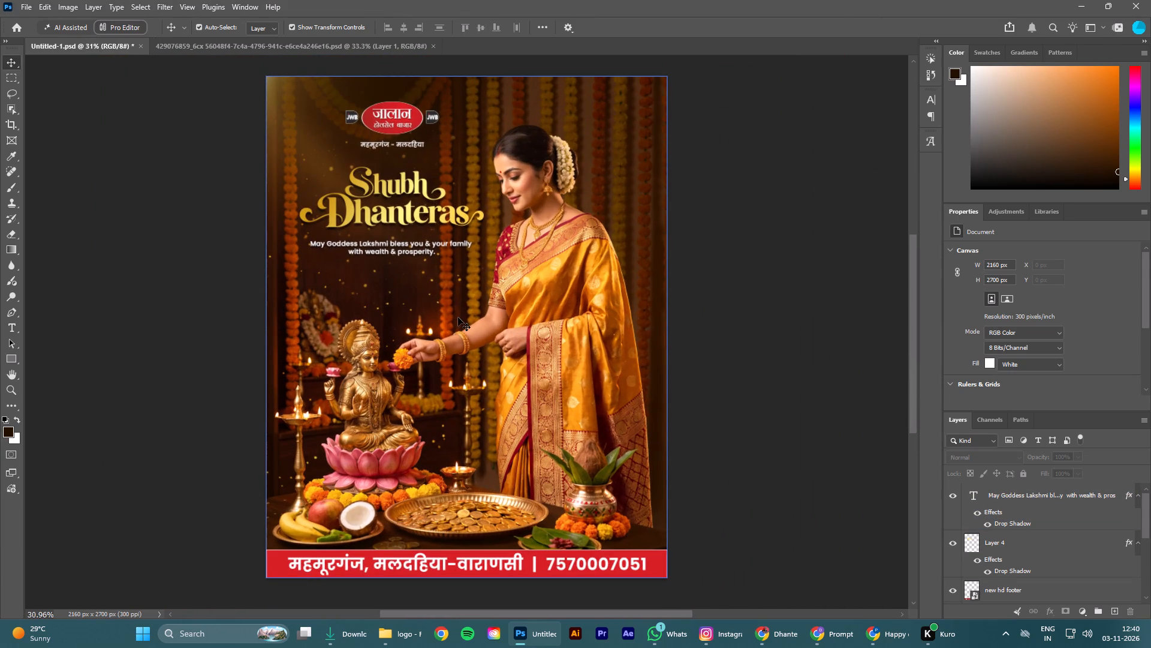
Select all artwork, lettering and greeting layers, excluding the logo, footer and Background, and scale them proportionally to about 104.6%, keeping their left edge fixed.
left_click(559, 331)
scroll(1023, 592, "down", 7)
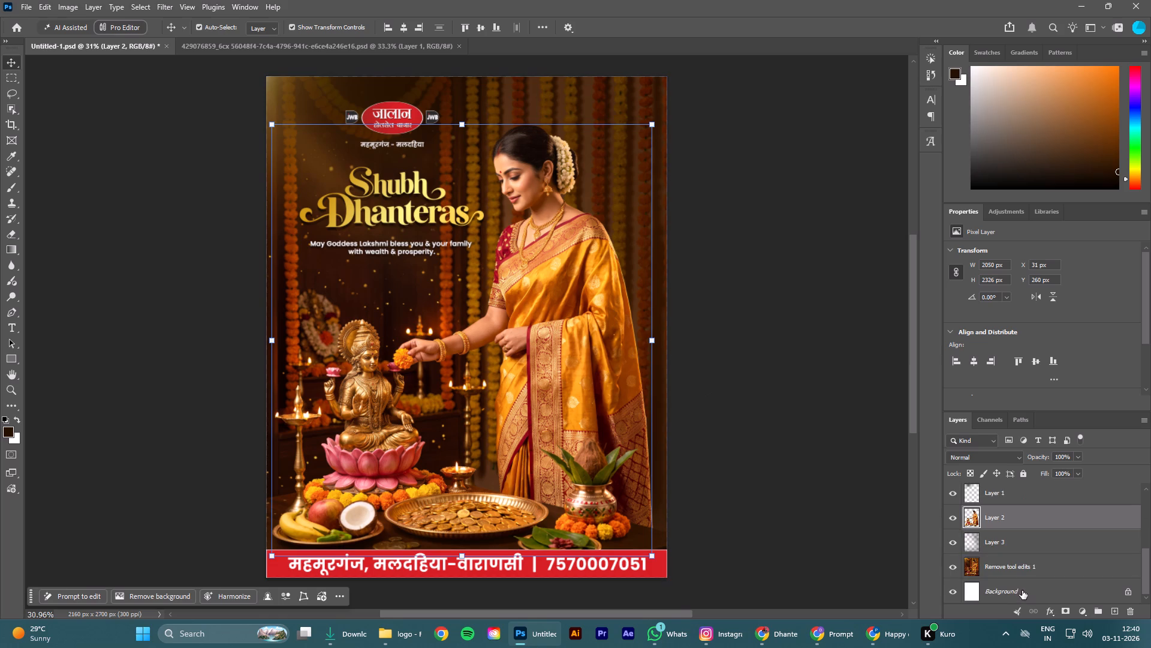
left_click(1004, 566)
left_click(1007, 541, "ctrl")
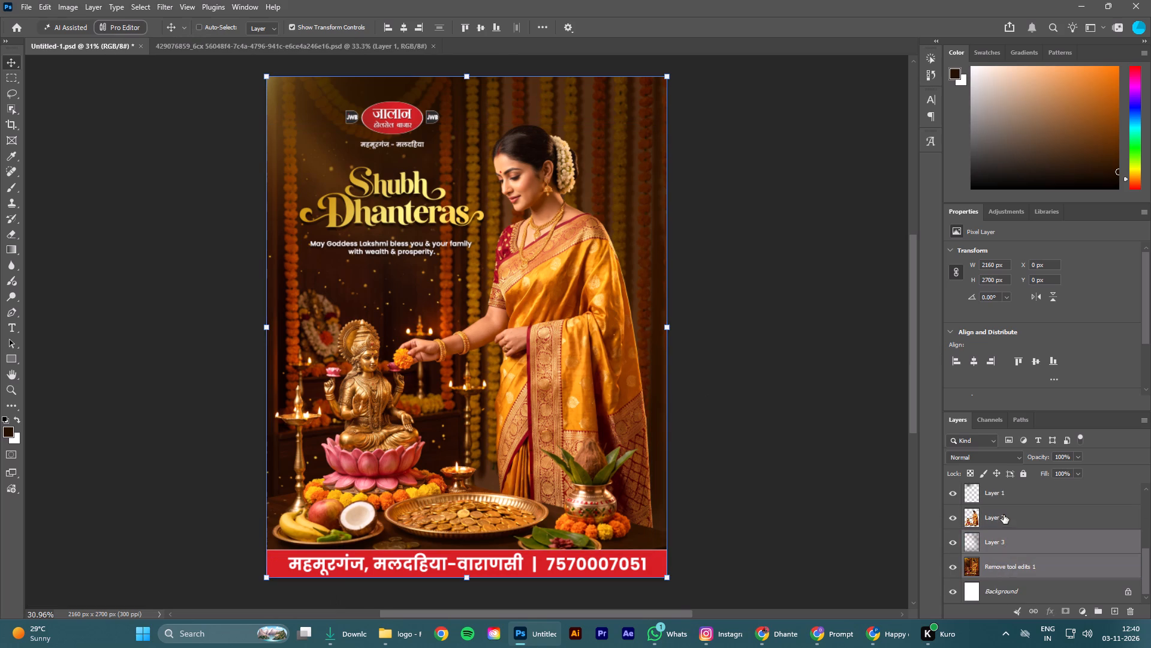
left_click(1004, 515, "ctrl")
scroll(1003, 526, "up", 1)
left_click(1002, 544, "ctrl")
left_click(1002, 516, "ctrl")
left_click(998, 496, "ctrl")
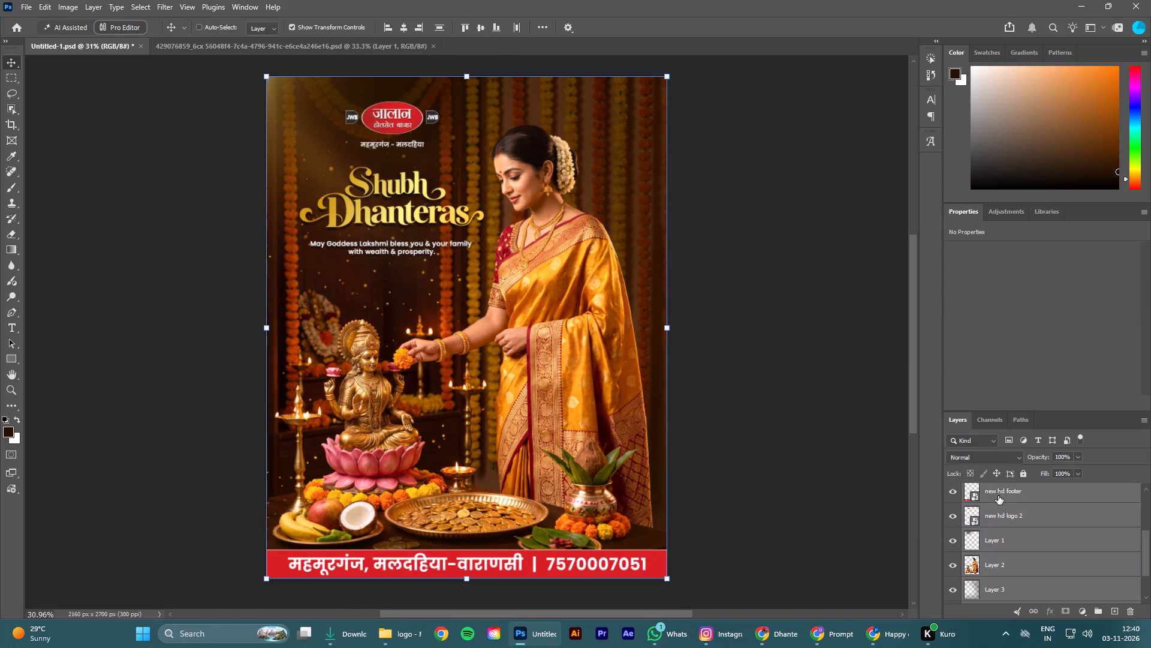
scroll(994, 512, "up", 7)
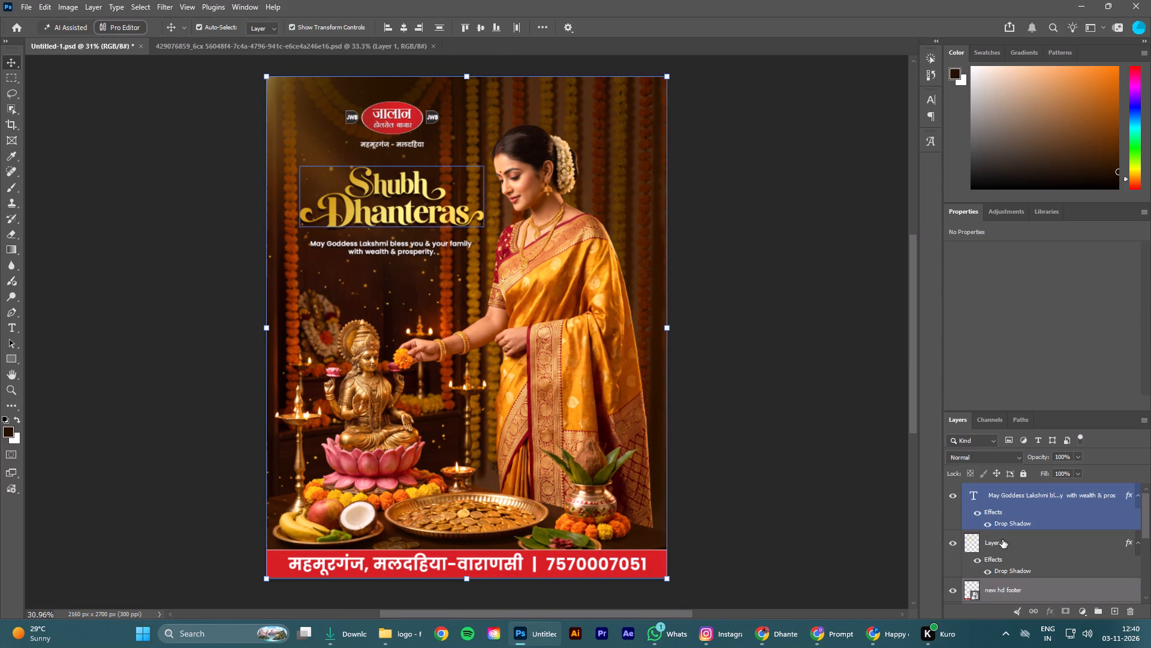
left_click(1007, 493, "ctrl")
left_click(1004, 540, "ctrl")
scroll(1012, 549, "down", 3)
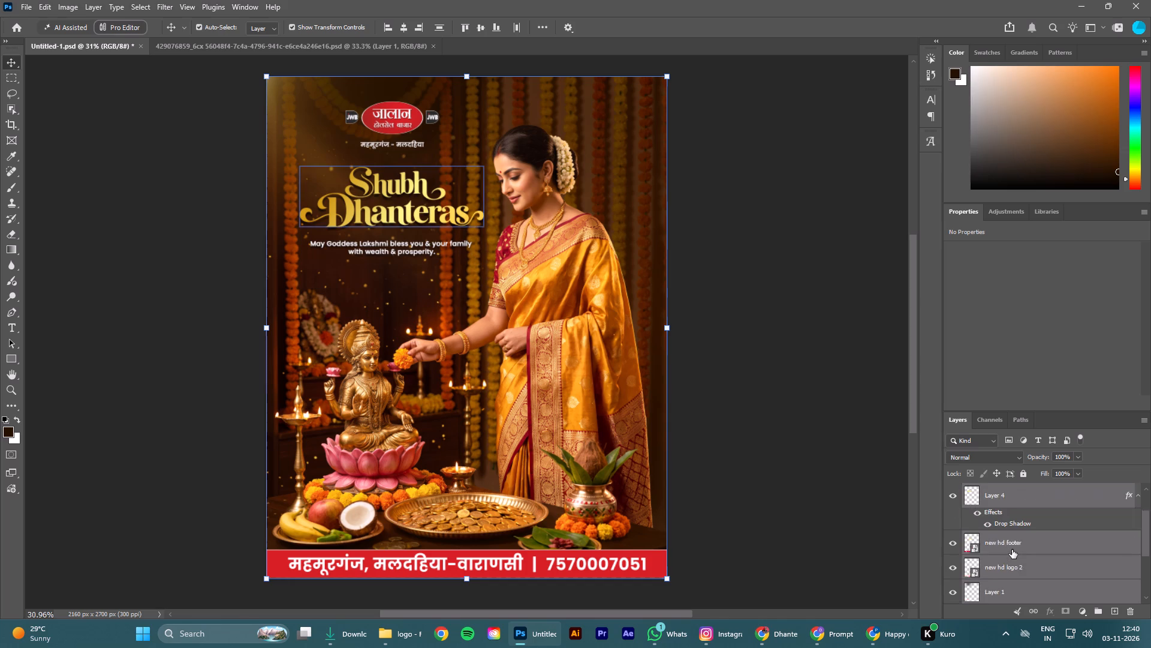
scroll(1025, 543, "up", 2)
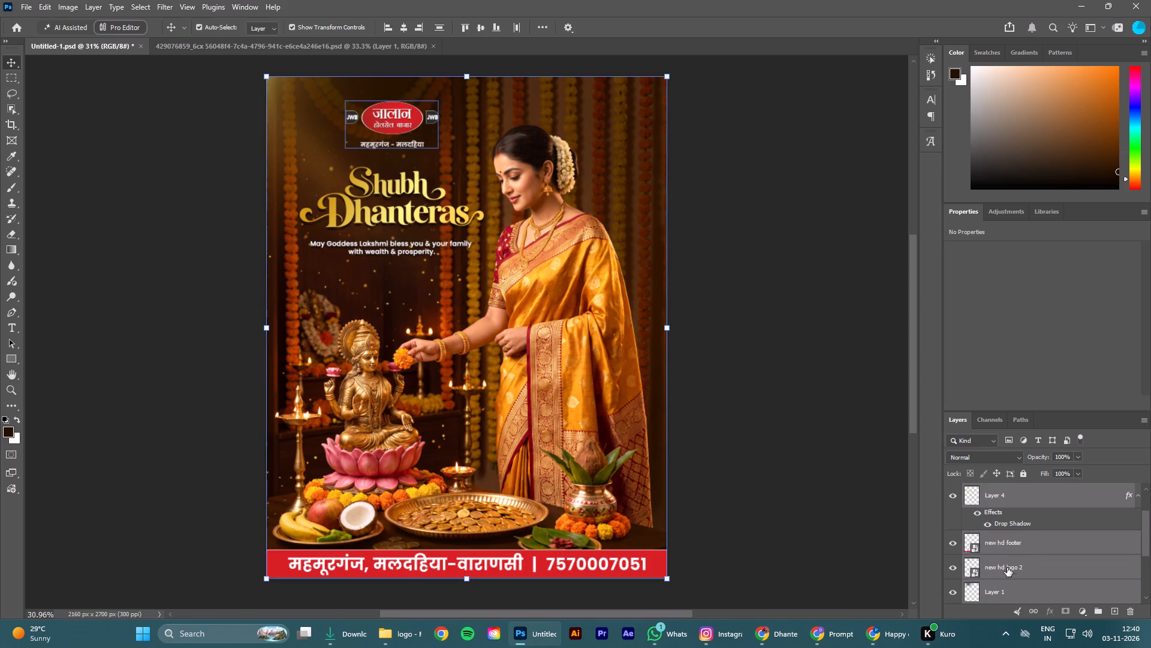
left_click(1008, 569, "ctrl")
left_click(1016, 536, "ctrl")
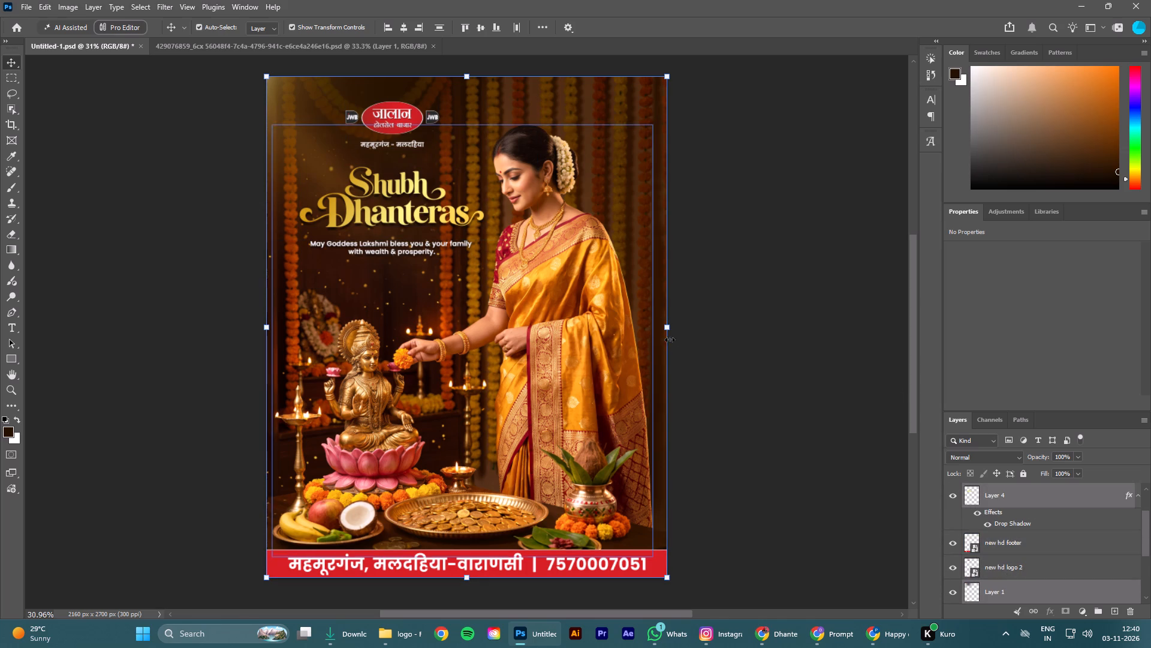
left_click_drag(670, 329, 687, 327)
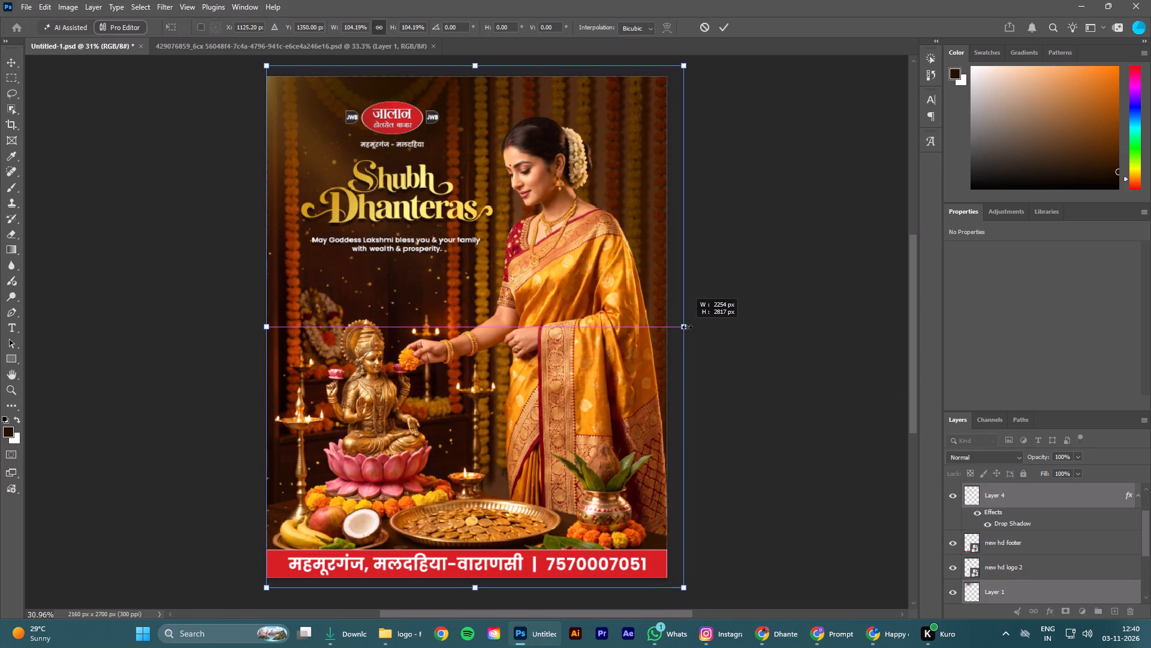
left_click_drag(687, 327, 687, 329)
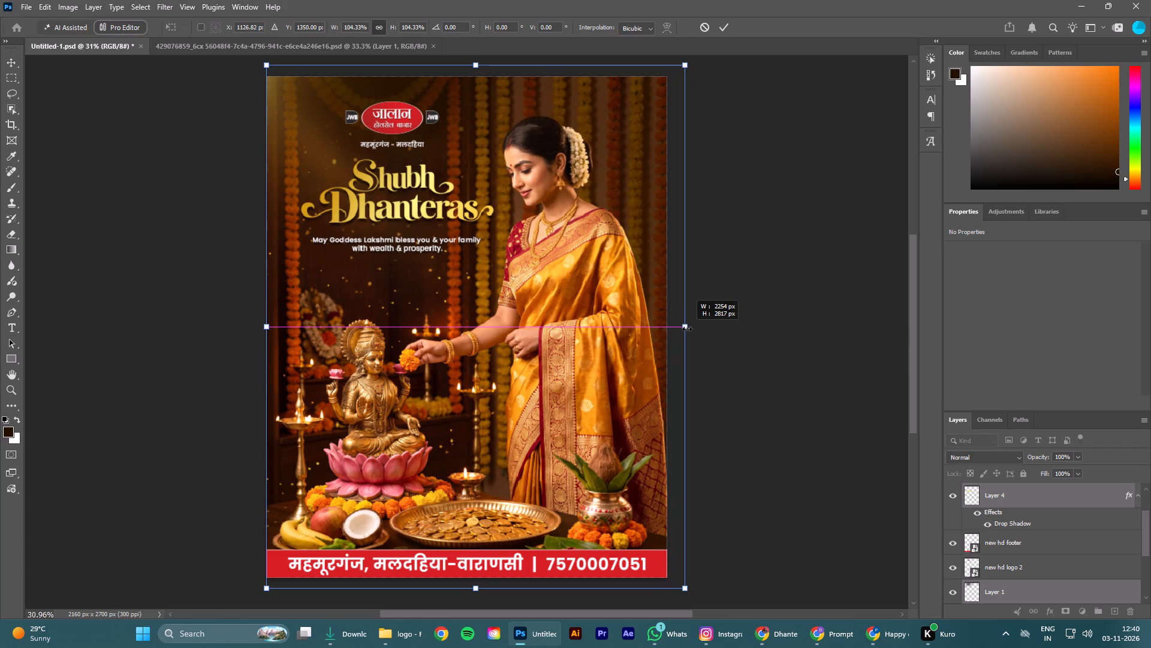
left_click_drag(687, 329, 687, 335)
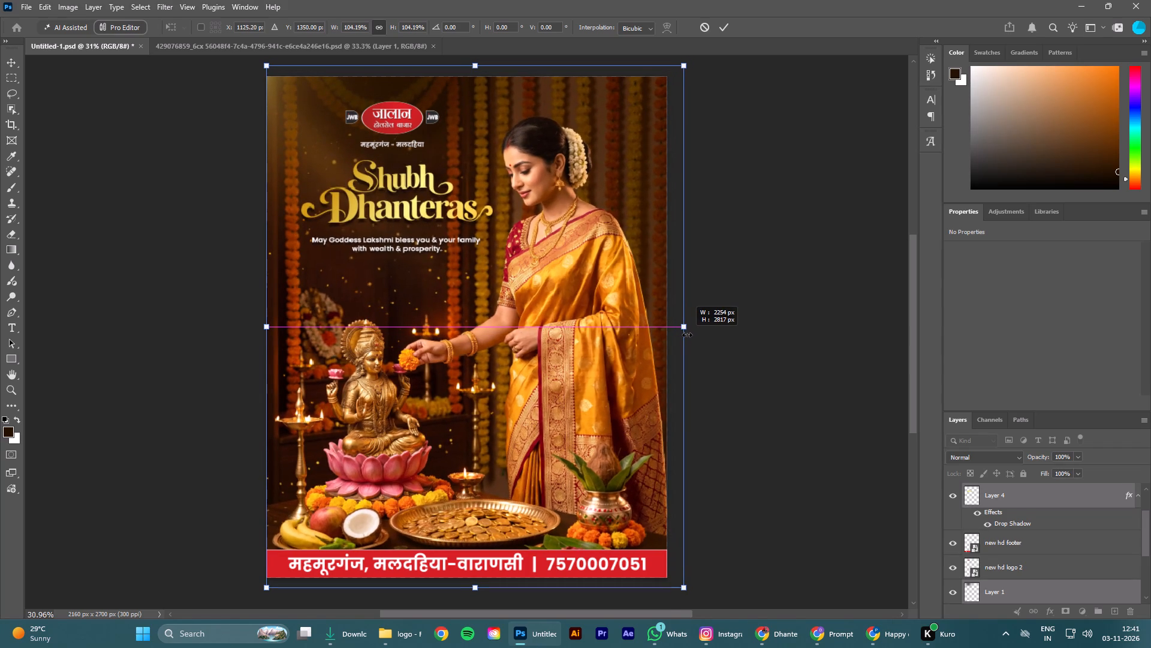
left_click_drag(687, 335, 688, 334)
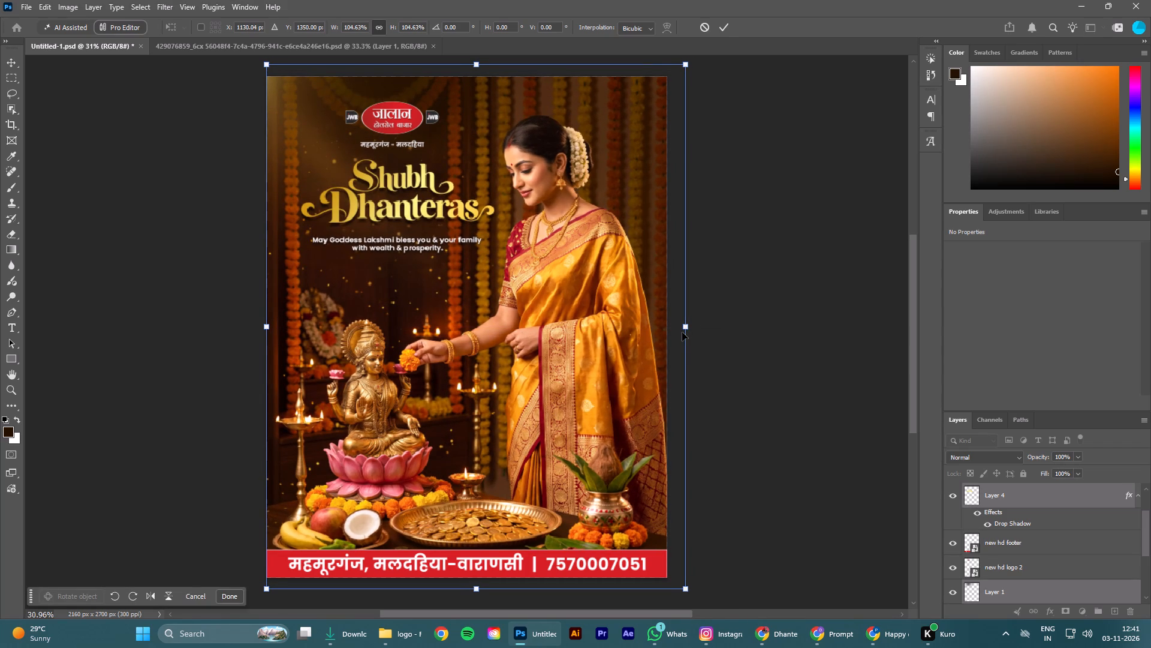
Shift the scaled artwork and text about 70 px upward, apply the transform and deselect the layers.
key("shift+Up")
key("shift+Up")
key("shift+Up")
key("shift+Up")
key("shift+Up")
key("shift+Up")
key("shift+Up")
key("shift+Up")
key("shift+Up")
key("shift+Up")
key("shift+Up")
key("shift+Up")
key("shift+Up")
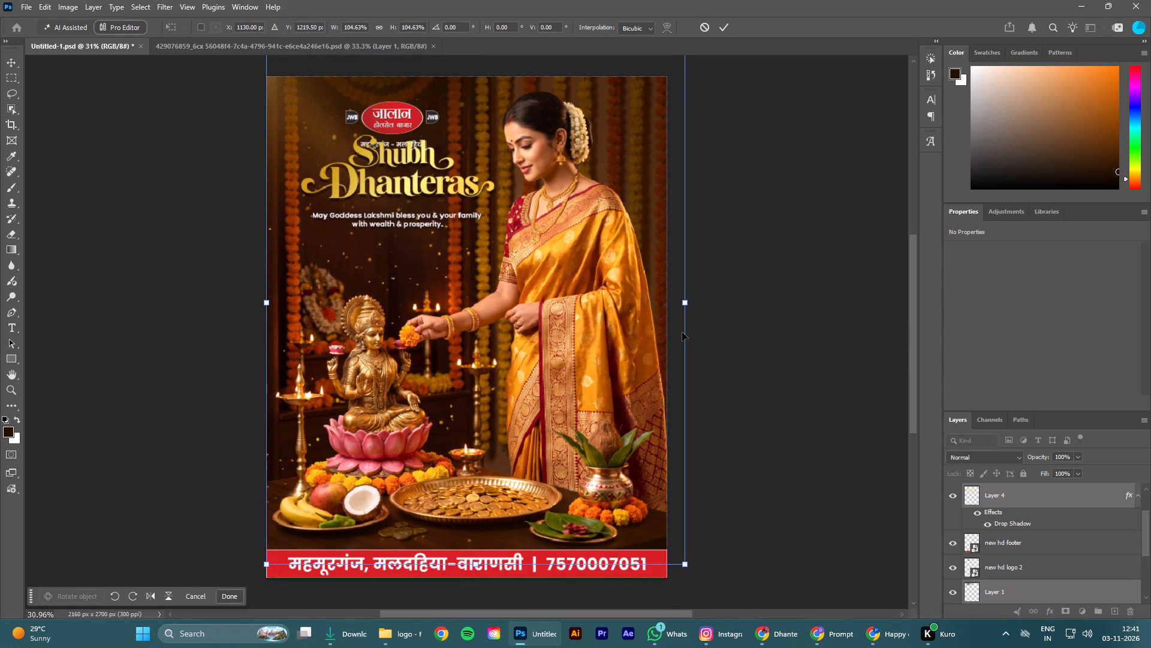
key("shift+Up")
key("shift+Up")
key("shift+Down")
key("shift+Down")
key("shift+Down")
key("shift+Down")
key("shift+Down")
key("shift+Down")
key("shift+Down")
key("shift+Down")
key("shift+Down")
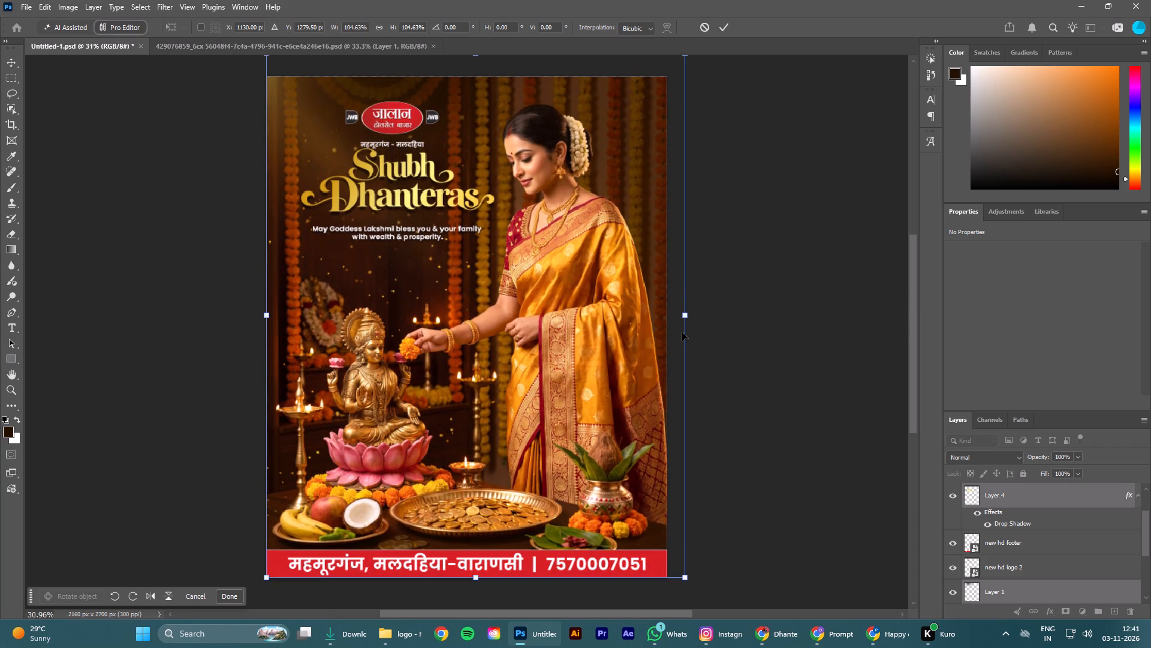
key("shift+Down")
key("shift+Up")
key("shift+Up")
key("shift+Up")
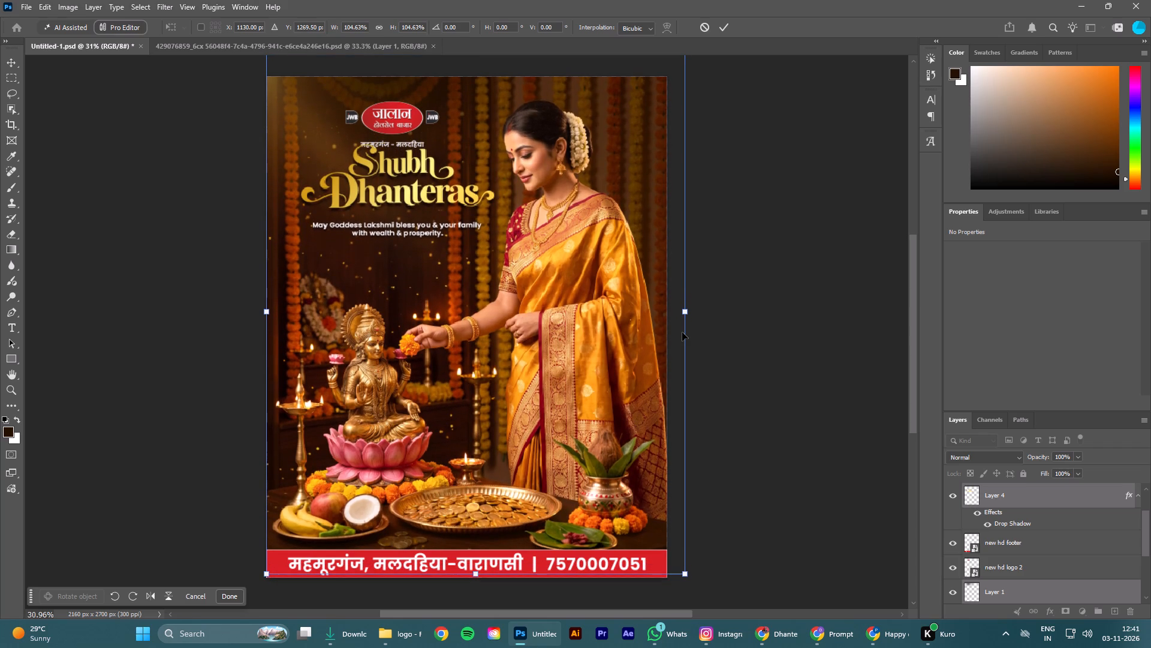
key("shift+Down")
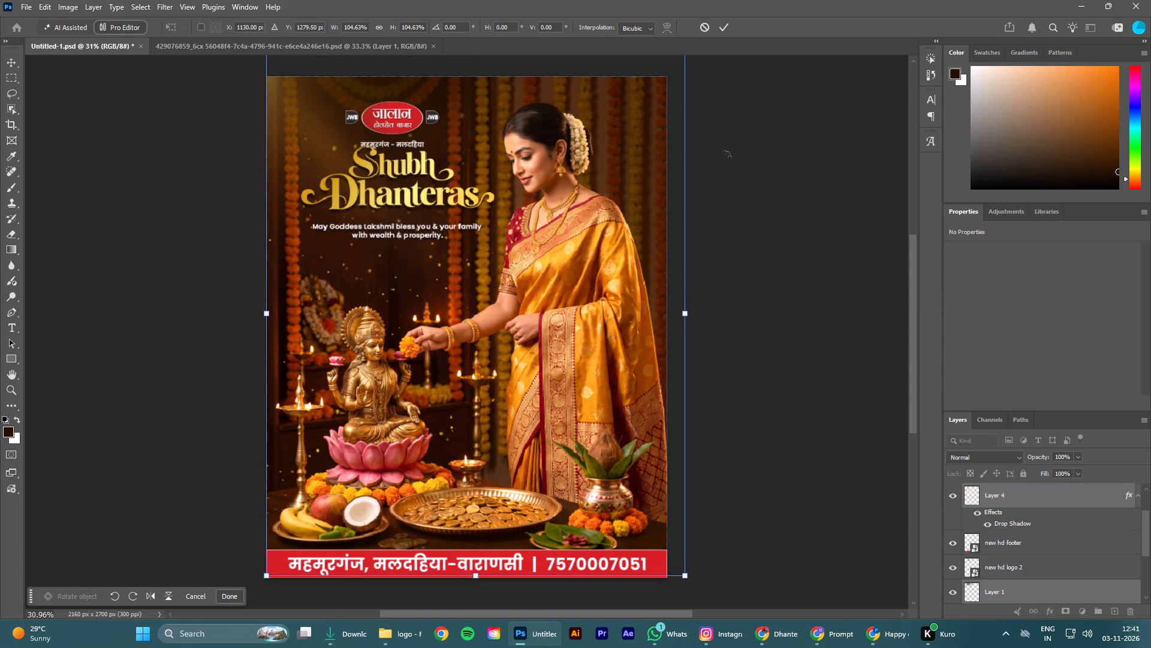
left_click(721, 21)
left_click(737, 161)
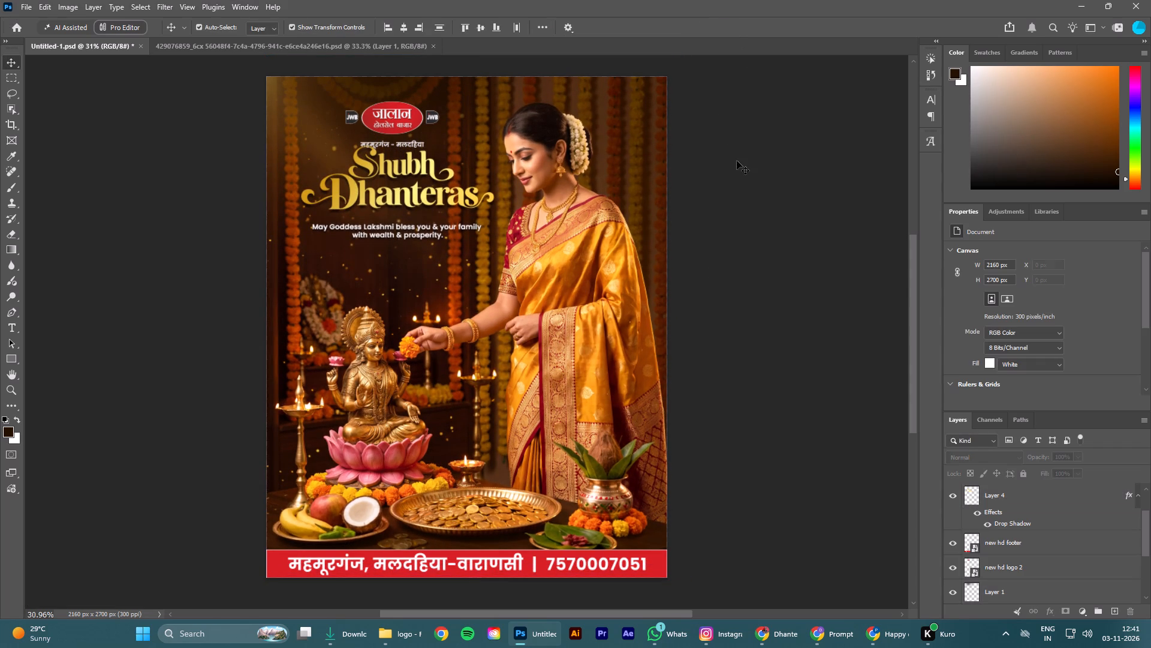
Move the two-line greeting text down about 50 px.
left_click(383, 234)
key("shift+Down")
key("shift+Down")
key("shift+Down")
key("shift+Down")
key("shift+Down")
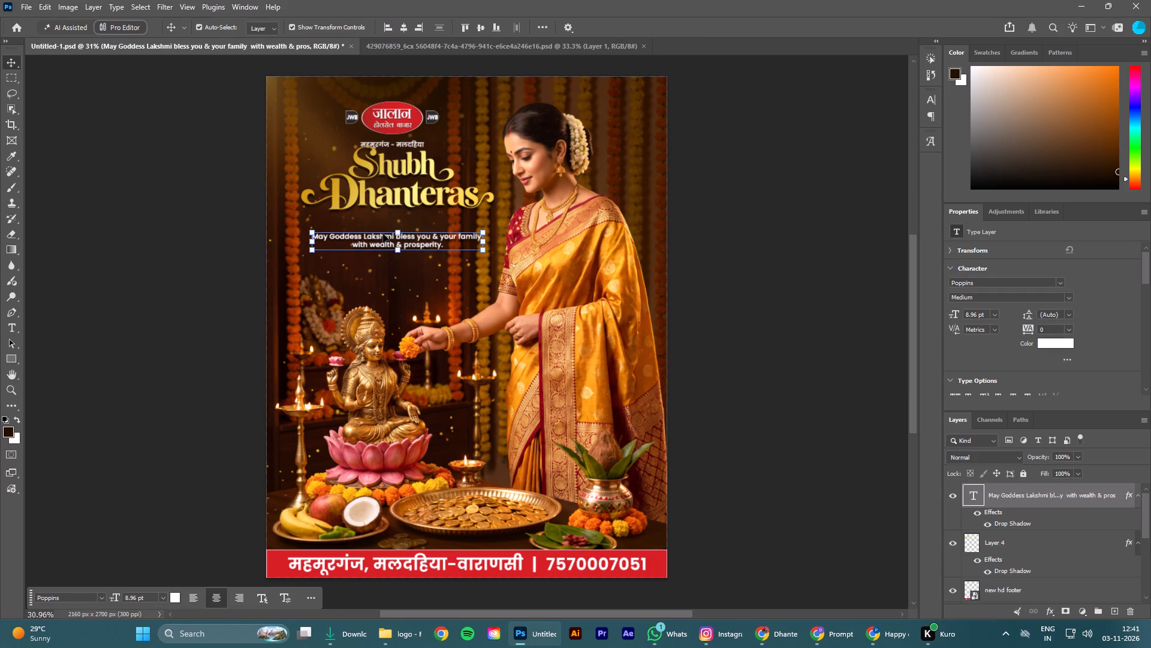
Move the Shubh Dhanteras lettering down about 70 px, leaving clear space between the Jalan logo and the greeting.
left_click(391, 197)
key("shift+Down")
key("shift+Down")
key("shift+Down")
key("shift+Down")
key("shift+Down")
key("shift+Down")
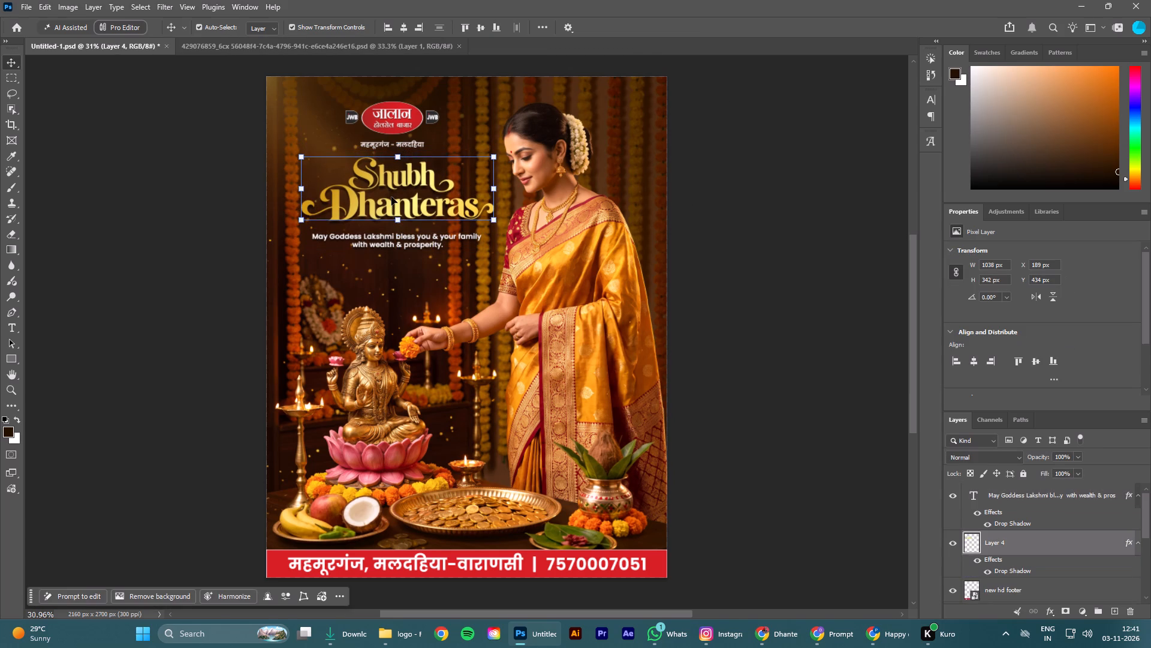
key("shift+Down")
Move the Jalan logo up about 40 px and slightly right, centred above the Shubh Dhanteras lettering, and deselect it.
left_click(405, 112)
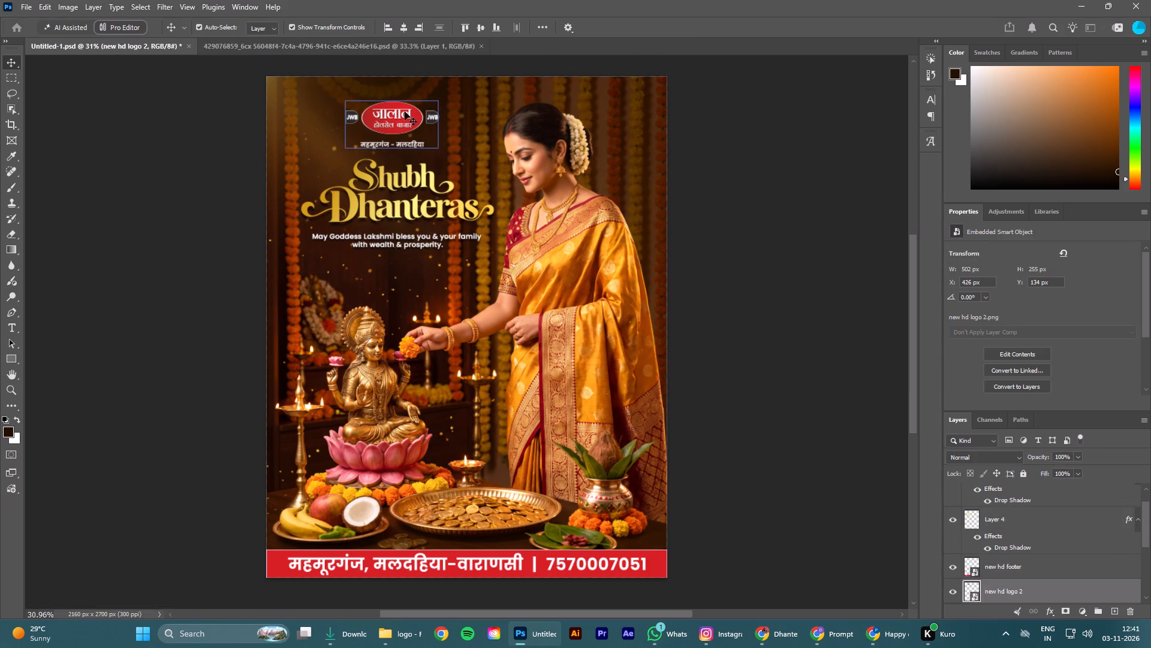
key("shift+Up")
key("shift+Up")
key("shift+Right")
key("shift+Up")
key("shift+Right")
key("shift+Up")
key("shift+Up")
key("shift+Up")
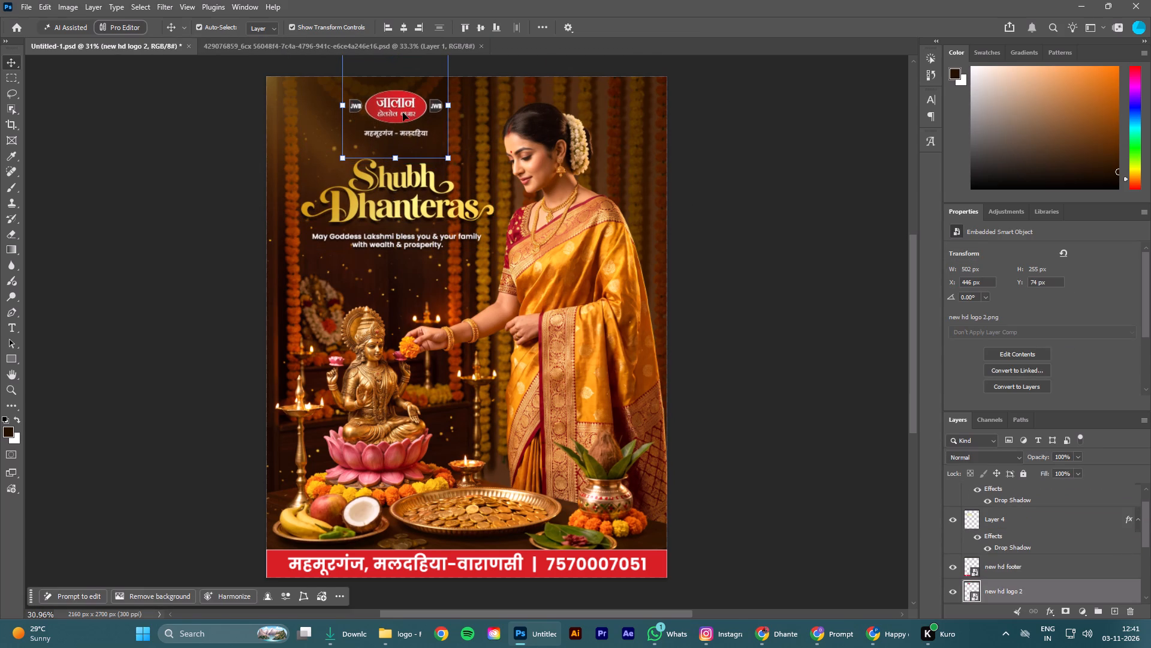
key("shift+Down")
key("shift+Right")
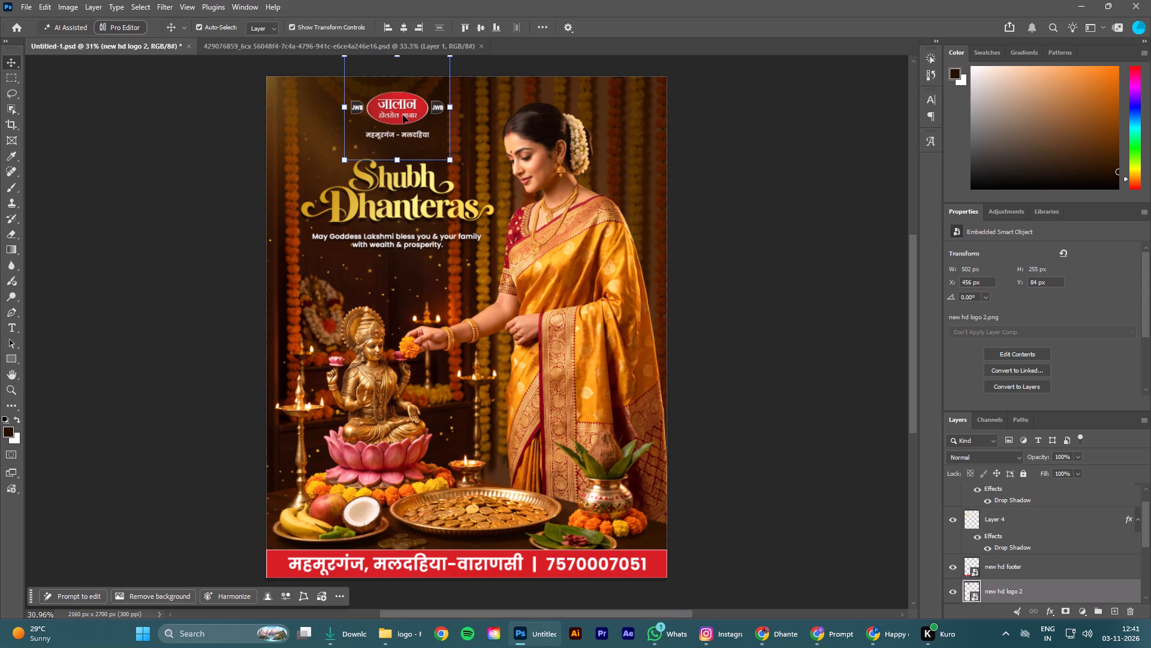
key("shift+Down")
left_click(794, 187)
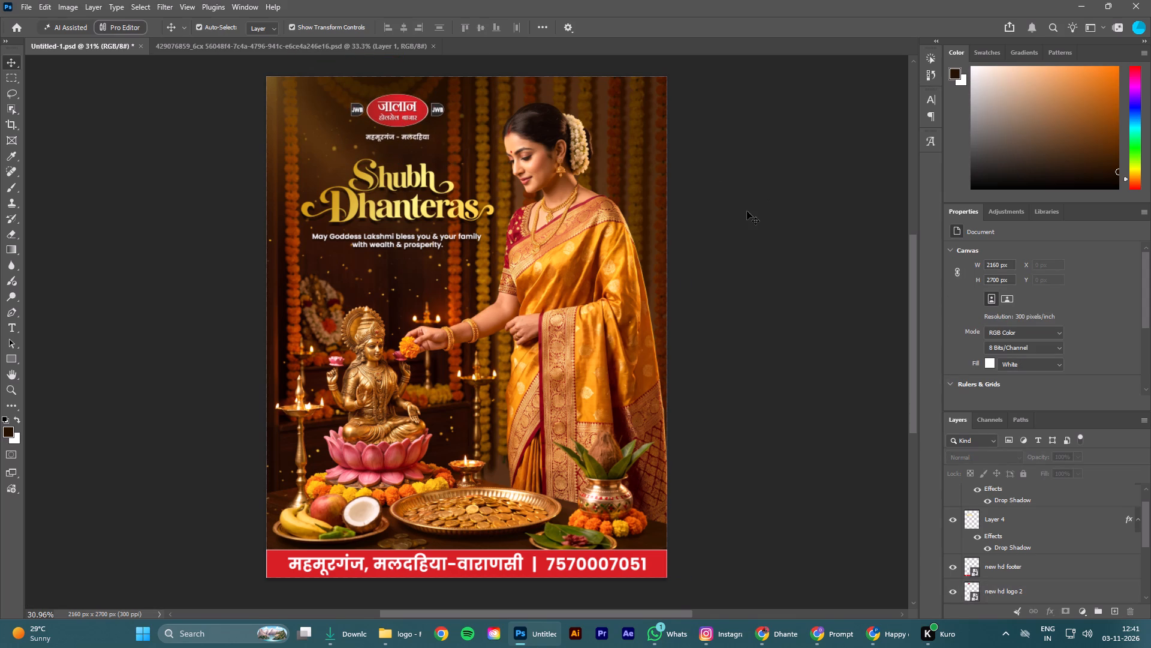
On Layer 3, darken the background behind the lettering and greeting with a 600 px dark brown brush at 33% opacity.
scroll(738, 219, "down", 3, "alt")
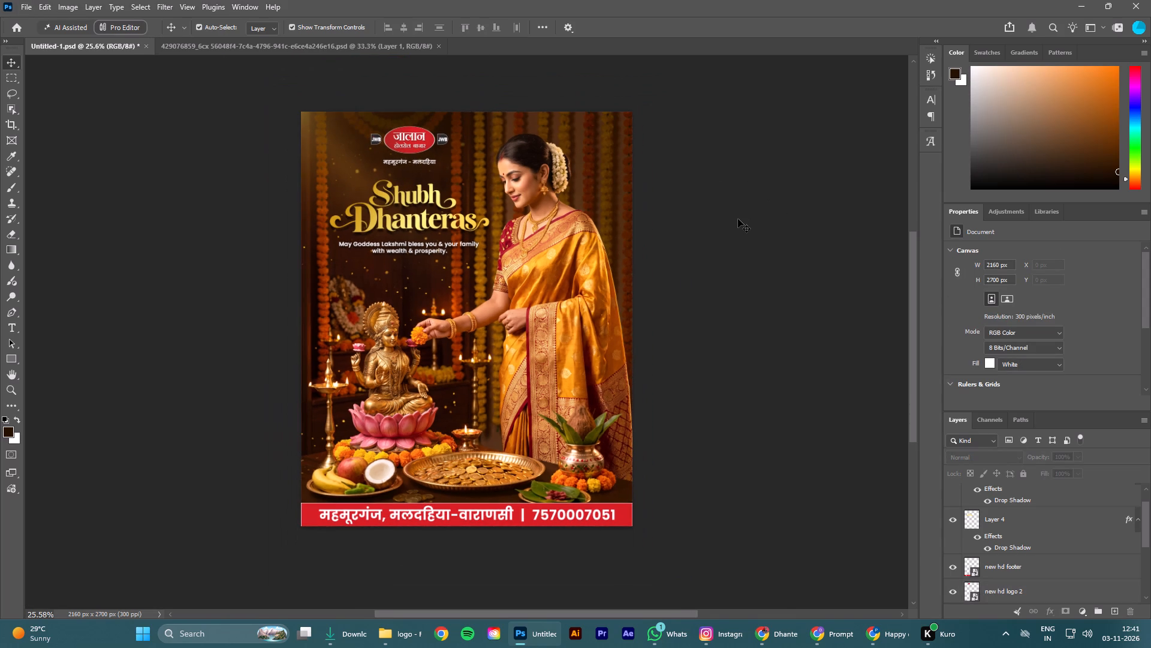
scroll(738, 219, "down", 1)
scroll(738, 219, "up", 1)
scroll(1066, 481, "down", 14)
left_click(994, 543)
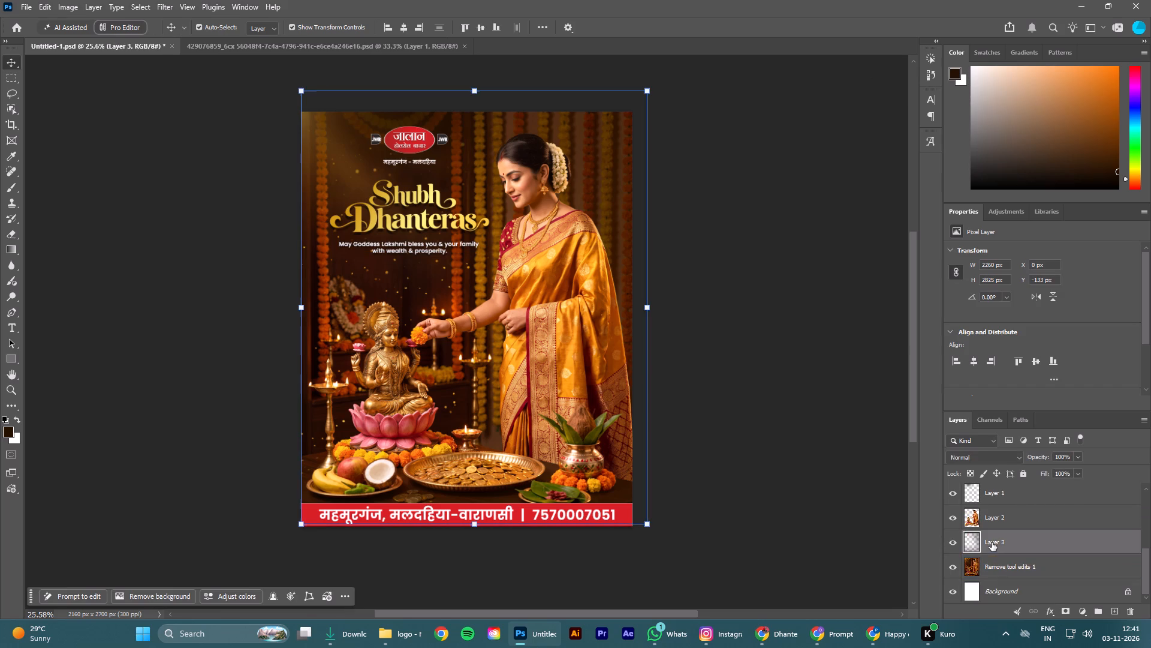
key("b")
left_click_drag(400, 223, 408, 224)
left_click_drag(367, 195, 381, 212)
left_click_drag(352, 206, 390, 214)
left_click_drag(339, 200, 357, 211)
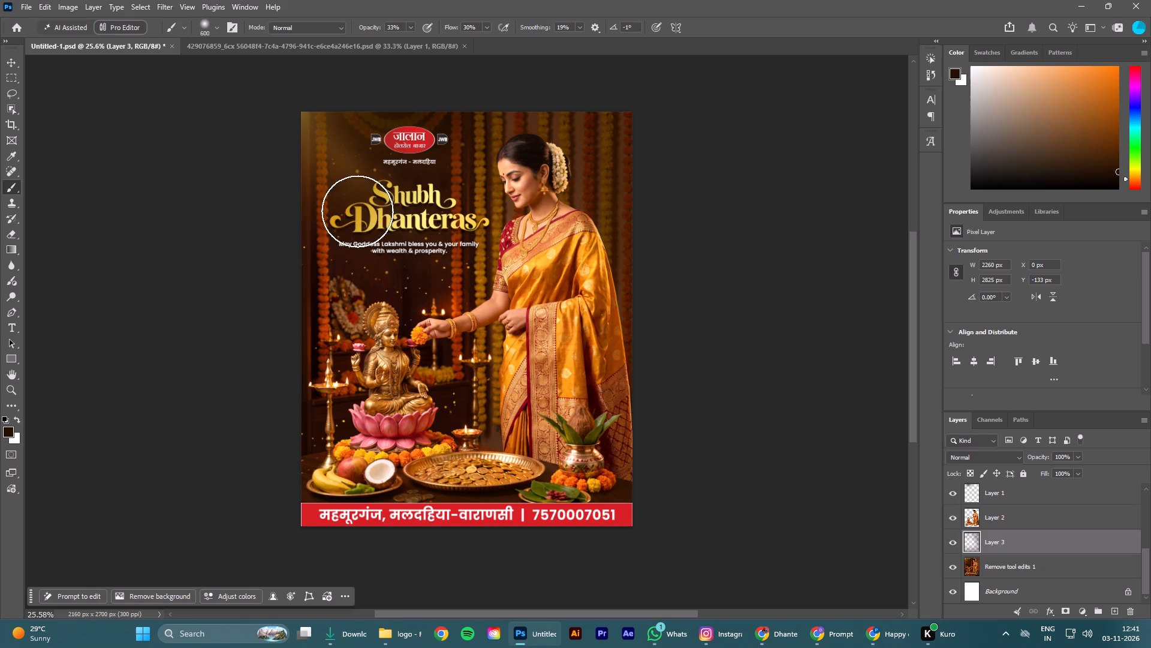
left_click_drag(357, 211, 358, 211)
left_click_drag(339, 210, 365, 217)
left_click_drag(339, 209, 367, 220)
left_click_drag(354, 222, 375, 229)
left_click_drag(361, 235, 396, 240)
left_click_drag(385, 232, 448, 243)
left_click_drag(429, 238, 474, 242)
left_click_drag(454, 235, 463, 235)
Build up more dark shading on Layer 3 around the whole title block, from the Jalan logo down to the greeting.
left_click(466, 231)
left_click(443, 218)
left_click_drag(444, 214, 450, 220)
left_click_drag(412, 205, 447, 206)
left_click_drag(408, 173, 425, 175)
left_click_drag(408, 159, 415, 162)
left_click_drag(398, 153, 406, 155)
left_click_drag(385, 151, 415, 163)
left_click_drag(377, 152, 395, 182)
left_click_drag(356, 183, 376, 198)
left_click_drag(337, 205, 348, 215)
left_click_drag(337, 225, 359, 231)
left_click_drag(362, 233, 418, 241)
left_click_drag(415, 240, 445, 240)
left_click_drag(442, 239, 451, 234)
left_click_drag(450, 228, 456, 218)
left_click_drag(422, 186, 426, 179)
left_click_drag(417, 166, 383, 158)
left_click_drag(373, 156, 379, 173)
left_click_drag(348, 185, 318, 210)
left_click_drag(315, 218, 323, 218)
left_click_drag(333, 218, 393, 241)
left_click_drag(468, 215, 456, 220)
left_click_drag(439, 146, 428, 161)
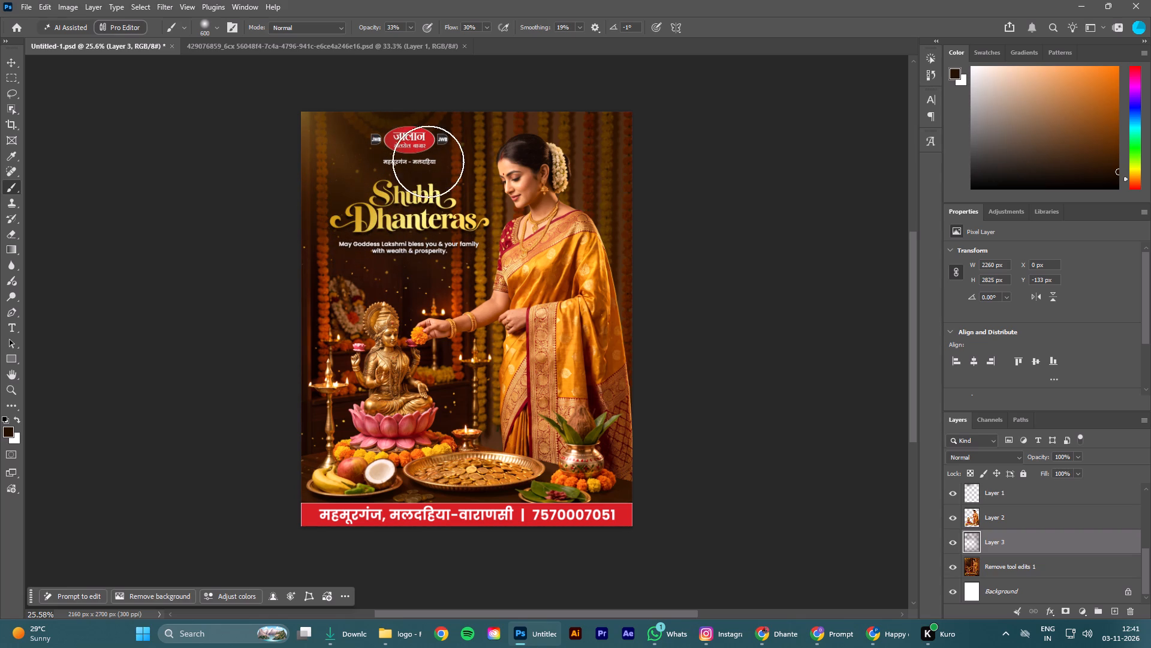
left_click_drag(428, 161, 376, 195)
left_click_drag(394, 139, 350, 204)
left_click_drag(349, 211, 433, 190)
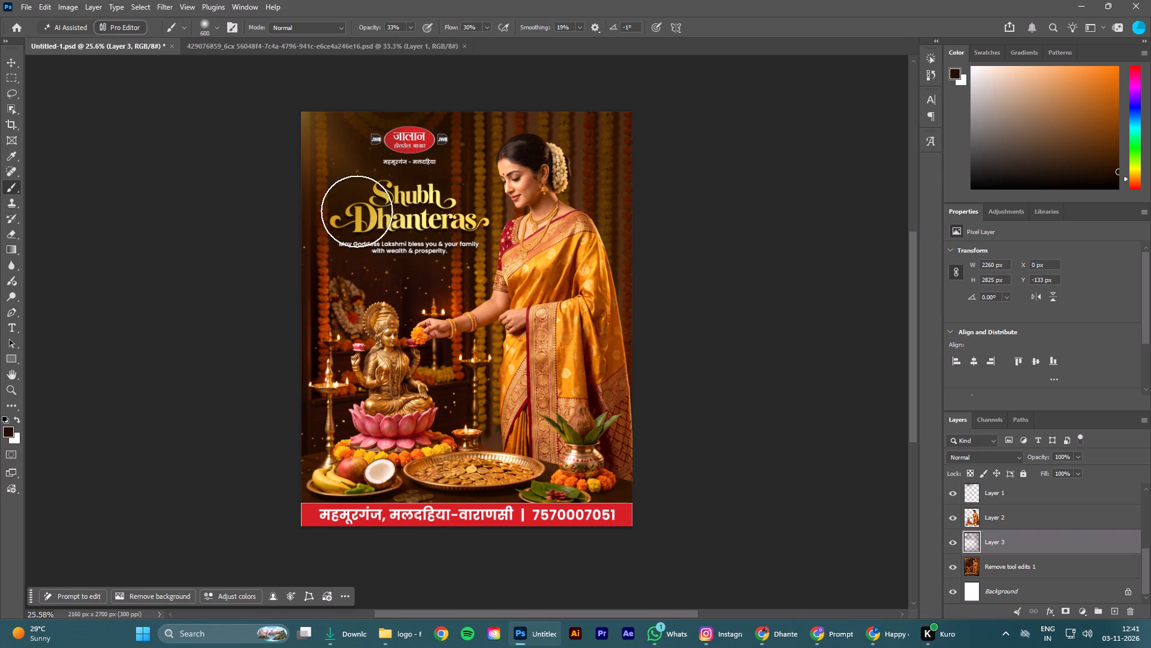
left_click_drag(494, 224, 345, 211)
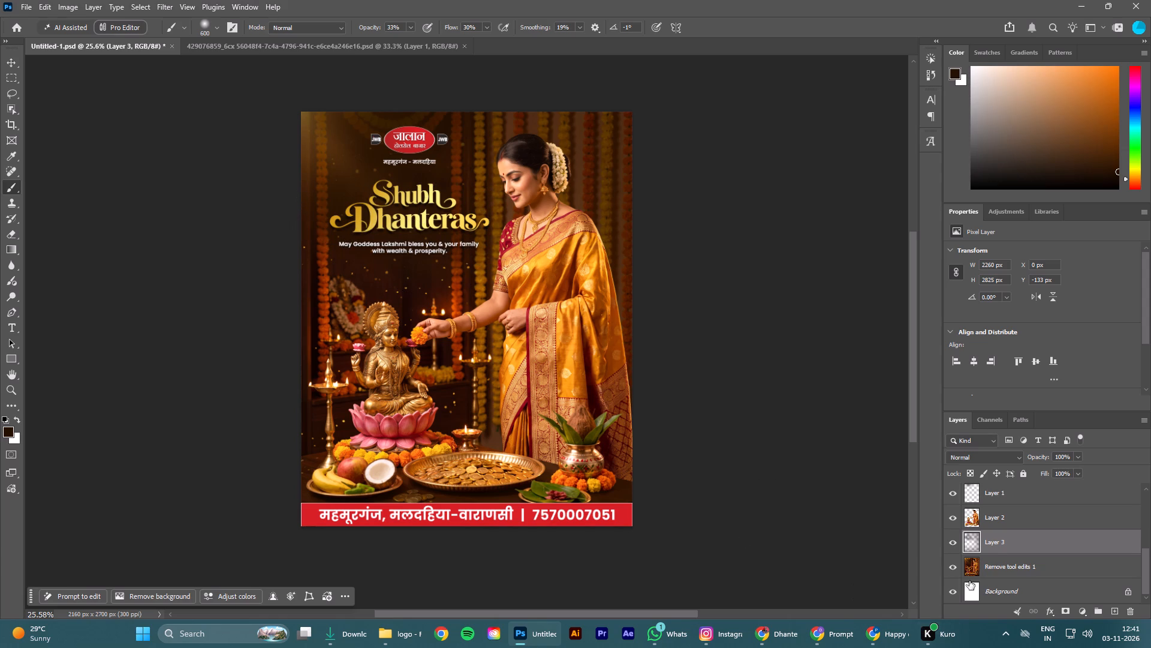
Erase the dark shading on Layer 3 beside the woman's shoulder and blouse with a 200 px eraser at 49% opacity.
left_click(995, 544)
key("e")
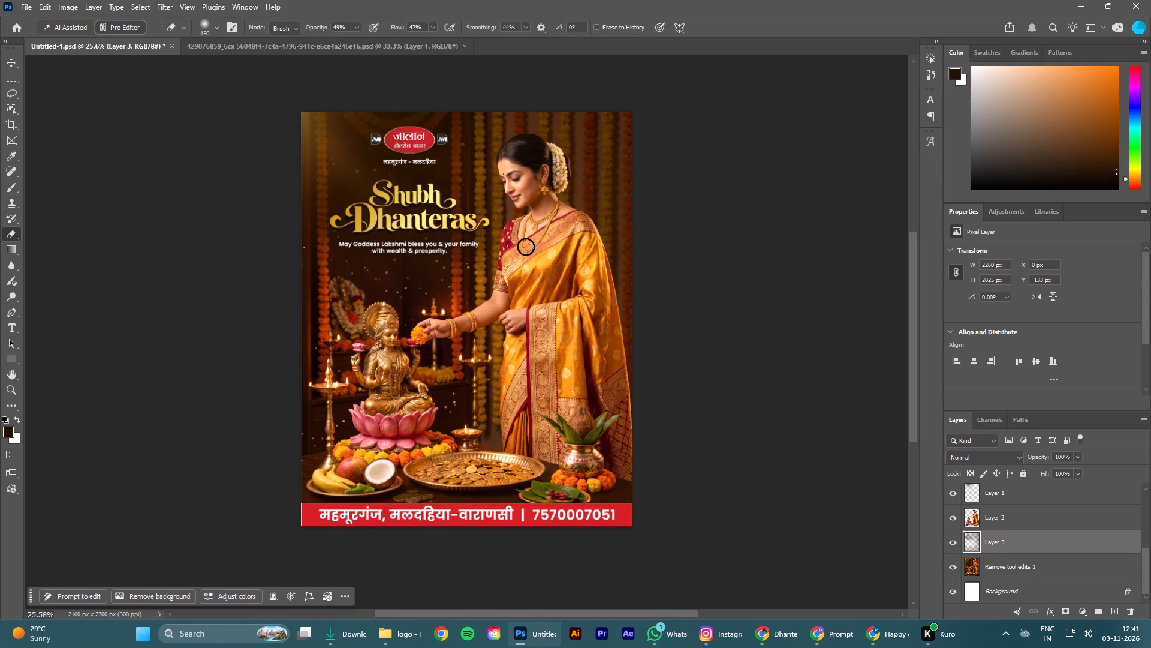
key("bracketright")
key("bracketright")
left_click_drag(519, 212, 503, 246)
left_click_drag(511, 205, 497, 247)
left_click_drag(503, 222, 501, 248)
left_click_drag(508, 222, 501, 257)
left_click_drag(501, 257, 502, 247)
Erase the remaining dark shading on Layer 3 around the woman's face and neck and down along her shoulder to her upper arm.
left_click_drag(522, 171, 520, 190)
left_click_drag(507, 155, 505, 186)
left_click_drag(502, 164, 508, 181)
left_click_drag(503, 174, 507, 183)
left_click_drag(502, 178, 507, 193)
left_click_drag(507, 187, 517, 212)
left_click_drag(511, 200, 511, 212)
left_click_drag(505, 181, 513, 201)
left_click_drag(511, 188, 519, 210)
left_click_drag(511, 190, 514, 206)
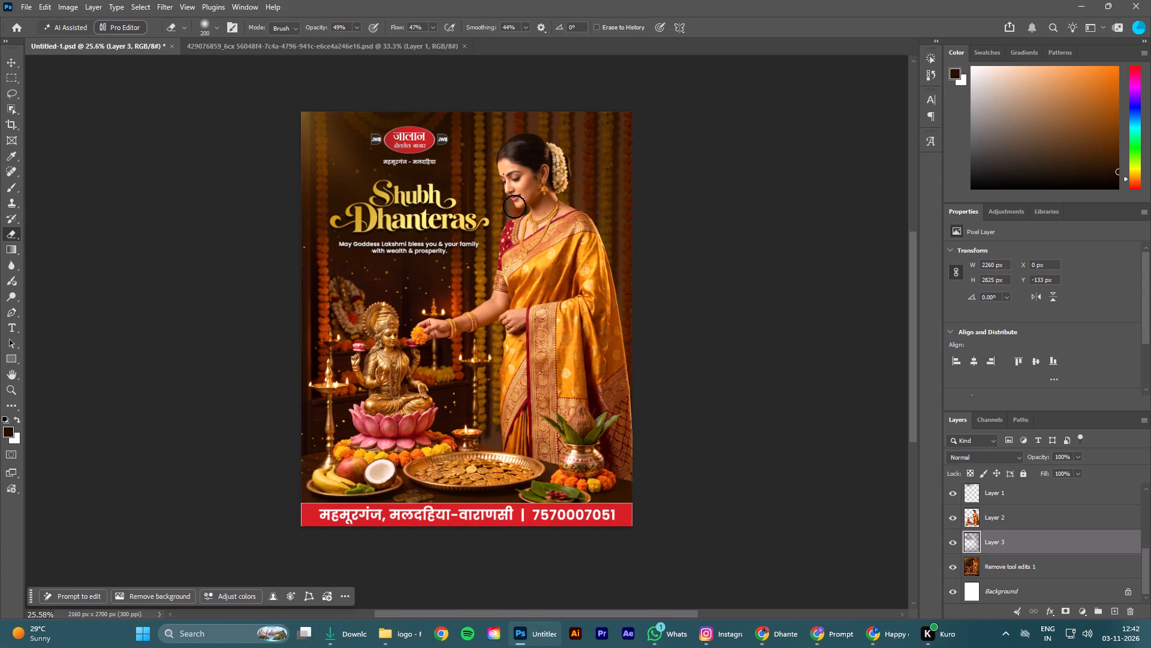
left_click_drag(514, 206, 514, 205)
left_click_drag(507, 191, 508, 212)
left_click_drag(503, 201, 505, 206)
left_click_drag(502, 193, 507, 218)
left_click_drag(506, 200, 503, 245)
left_click_drag(502, 244, 501, 260)
left_click_drag(501, 263, 496, 277)
left_click_drag(501, 167, 508, 193)
left_click_drag(507, 174, 520, 202)
left_click_drag(519, 187, 526, 203)
left_click_drag(528, 179, 535, 189)
left_click_drag(532, 167, 536, 191)
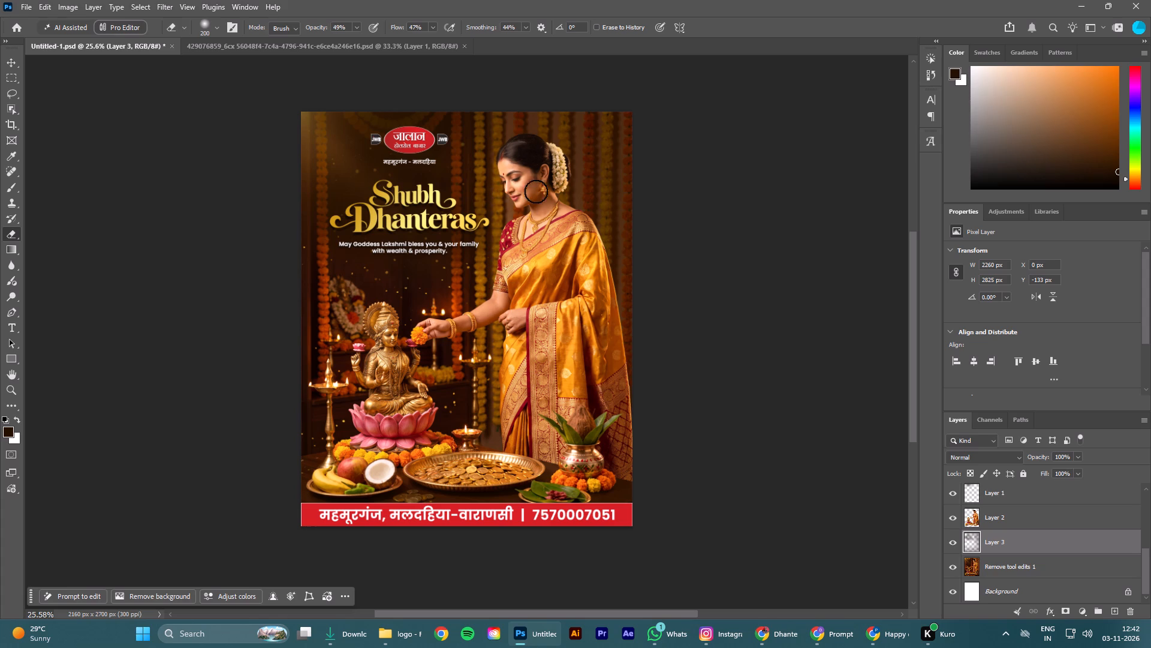
Erase the leftover dark shading on Layer 3 over the woman's cheek, hair and forehead and down along her face.
left_click_drag(536, 191, 538, 184)
left_click_drag(541, 161, 549, 161)
left_click_drag(543, 141, 538, 155)
left_click_drag(529, 140, 524, 154)
left_click_drag(515, 143, 510, 152)
left_click(506, 148)
left_click_drag(503, 152, 502, 160)
left_click_drag(502, 161, 499, 181)
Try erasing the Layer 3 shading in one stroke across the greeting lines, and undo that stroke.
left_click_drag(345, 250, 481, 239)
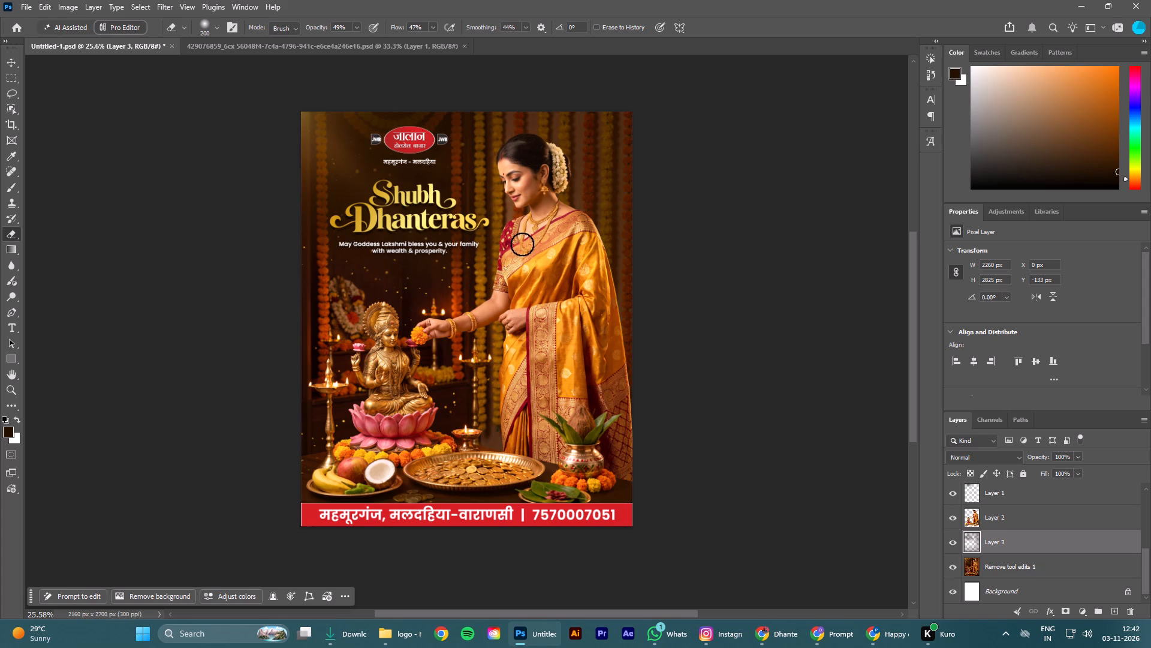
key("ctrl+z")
Nudge the gold Shubh Dhanteras title on Layer 4 slightly left and up to X 185 px, Y 440 px.
left_click(11, 64)
left_click(186, 185)
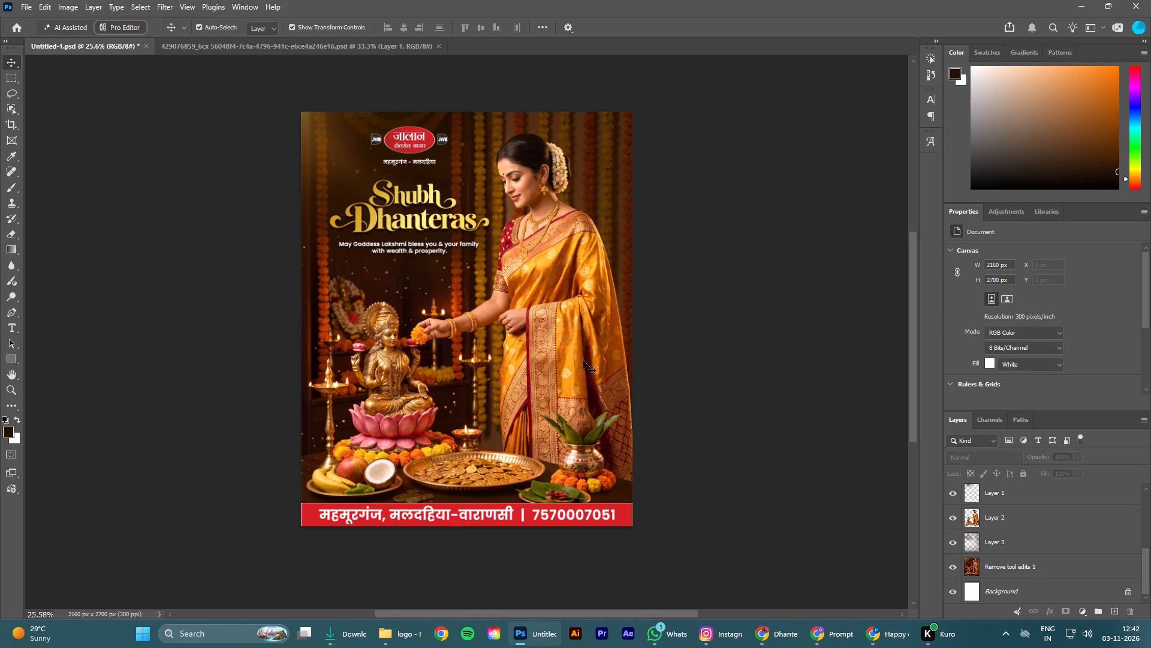
scroll(761, 368, "up", 1)
scroll(761, 368, "down", 1)
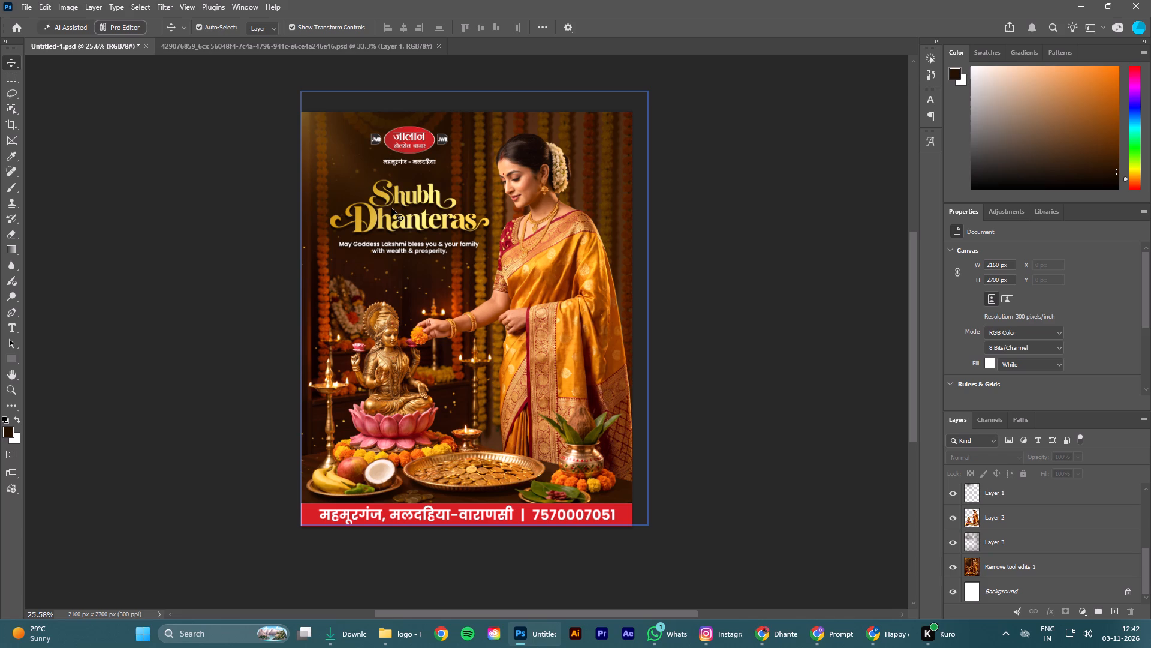
left_click(413, 220)
left_click(409, 220)
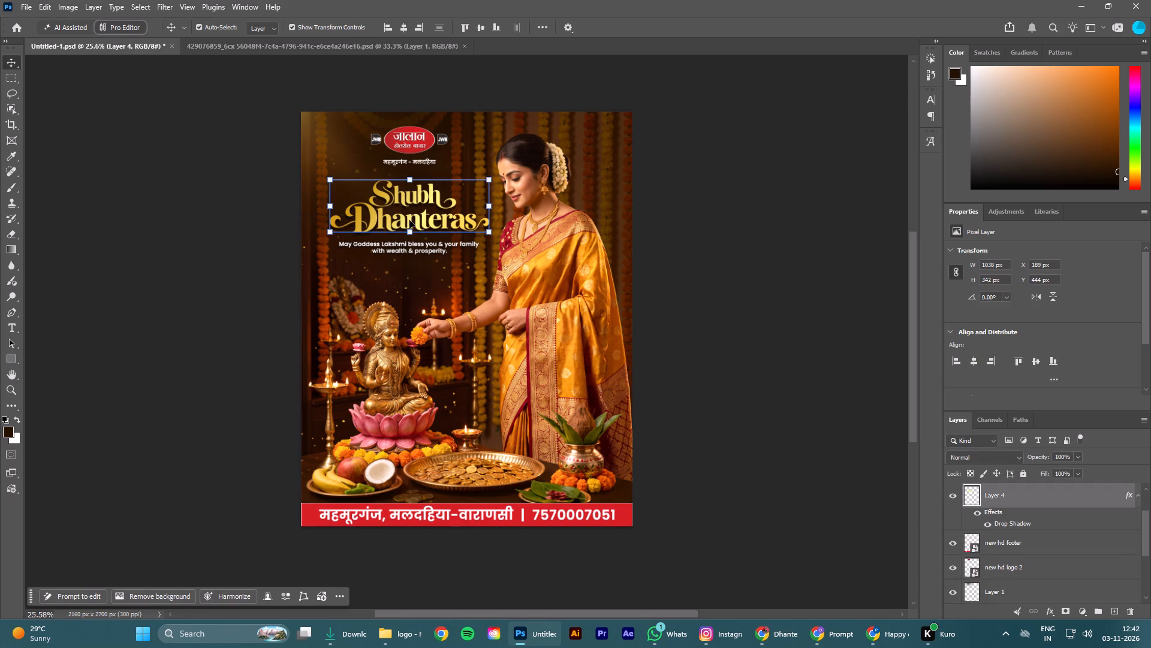
key("Left")
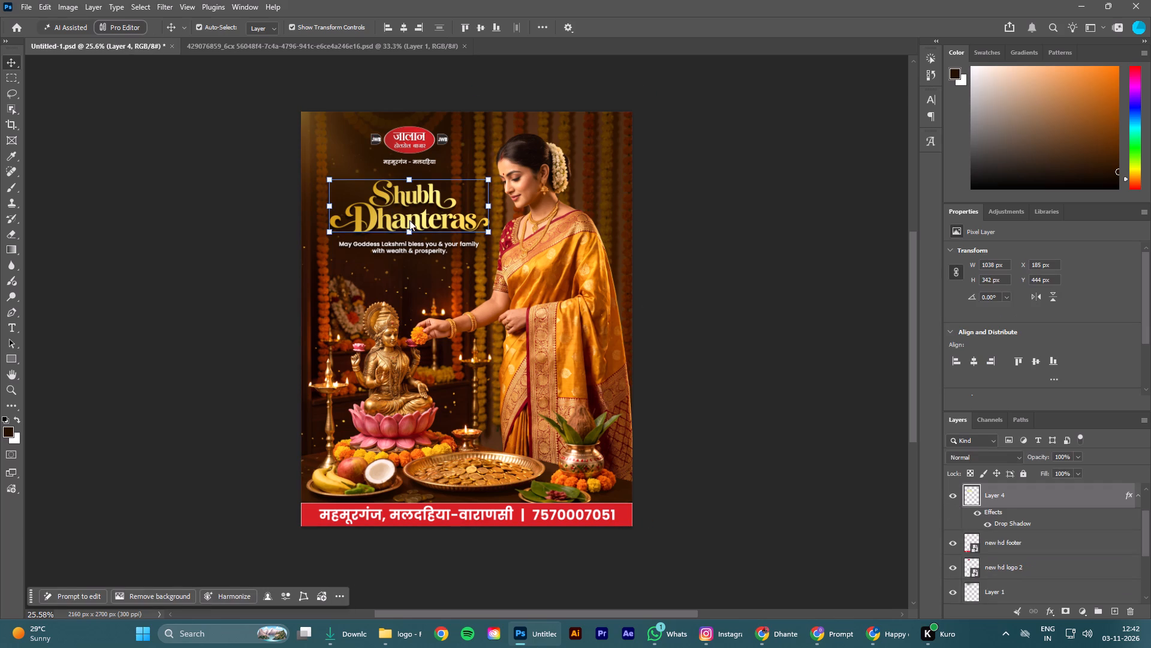
key("Up")
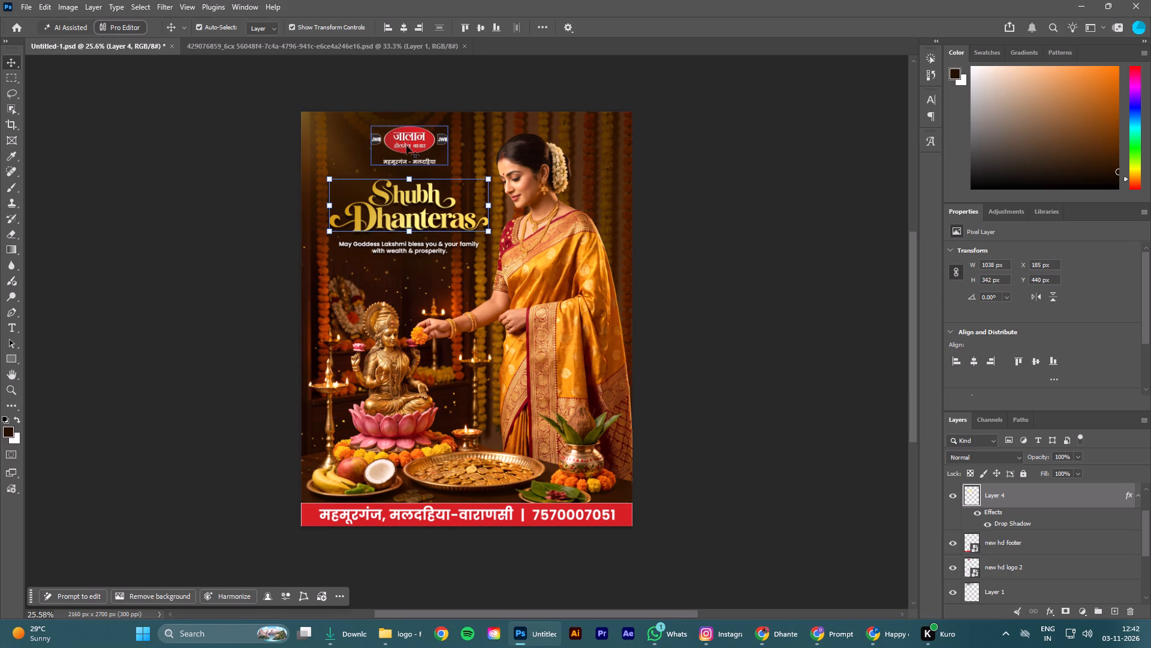
Nudge the Jalan logo above the title slightly up and to the right, and deselect it.
left_click(406, 143)
key("Up")
key("Right")
key("Up")
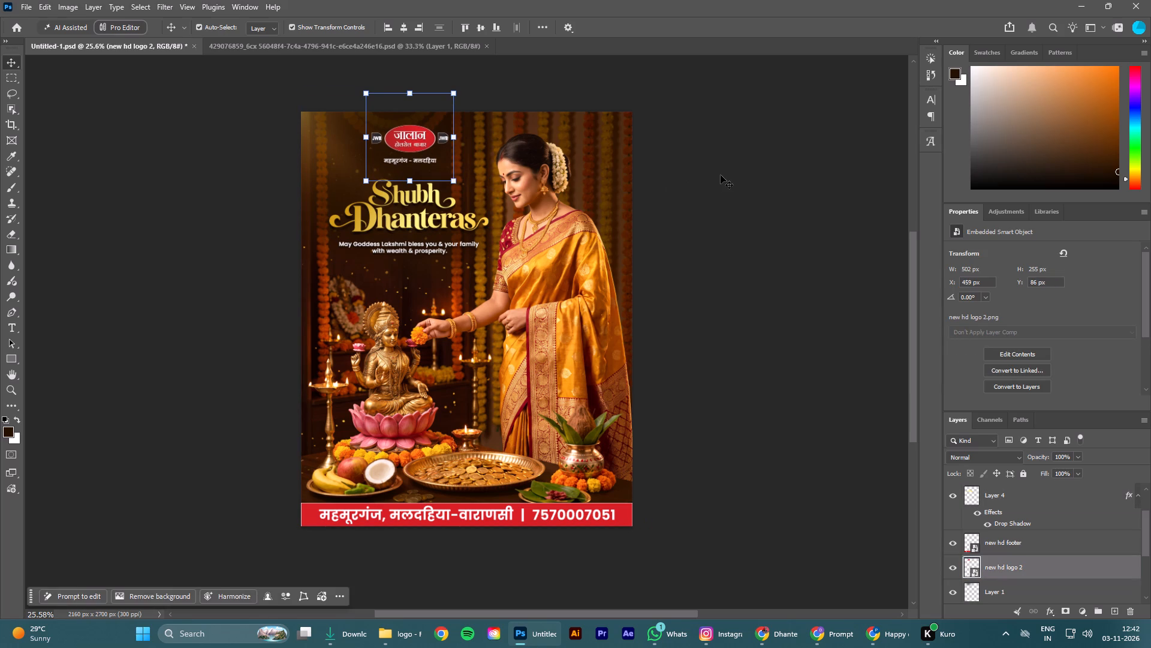
key("Down")
left_click(721, 175)
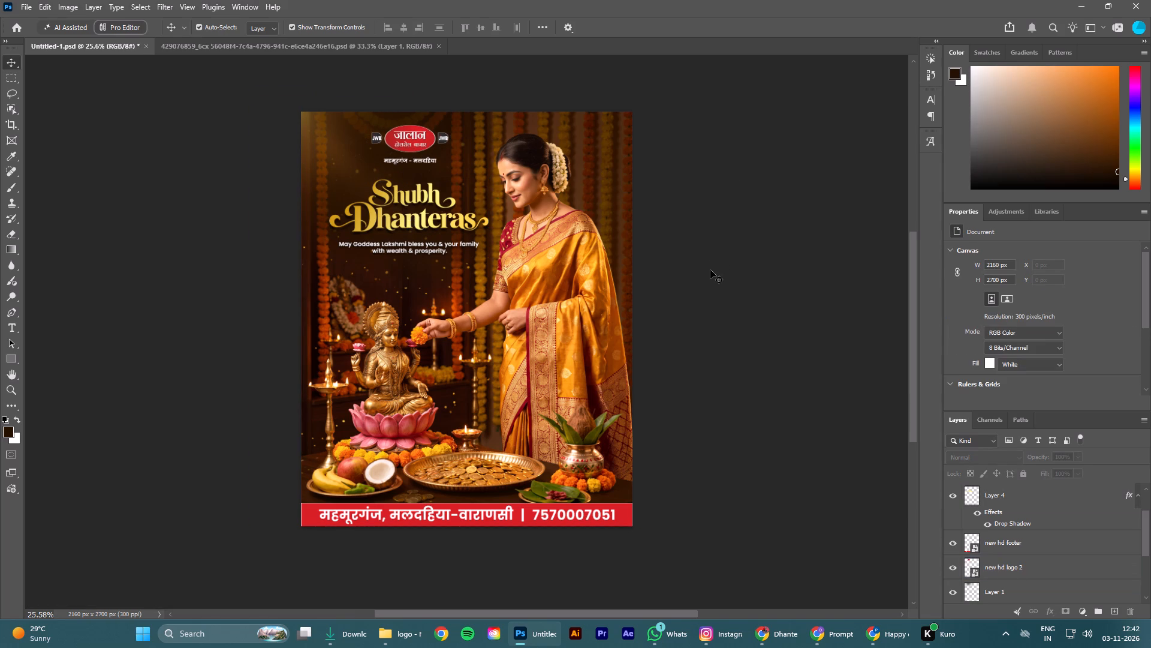
Save the Untitled-1.psd poster document with the adjusted title and logo positions.
left_click(710, 270)
scroll(710, 271, "up", 1)
left_click(710, 271)
key("ctrl+s")
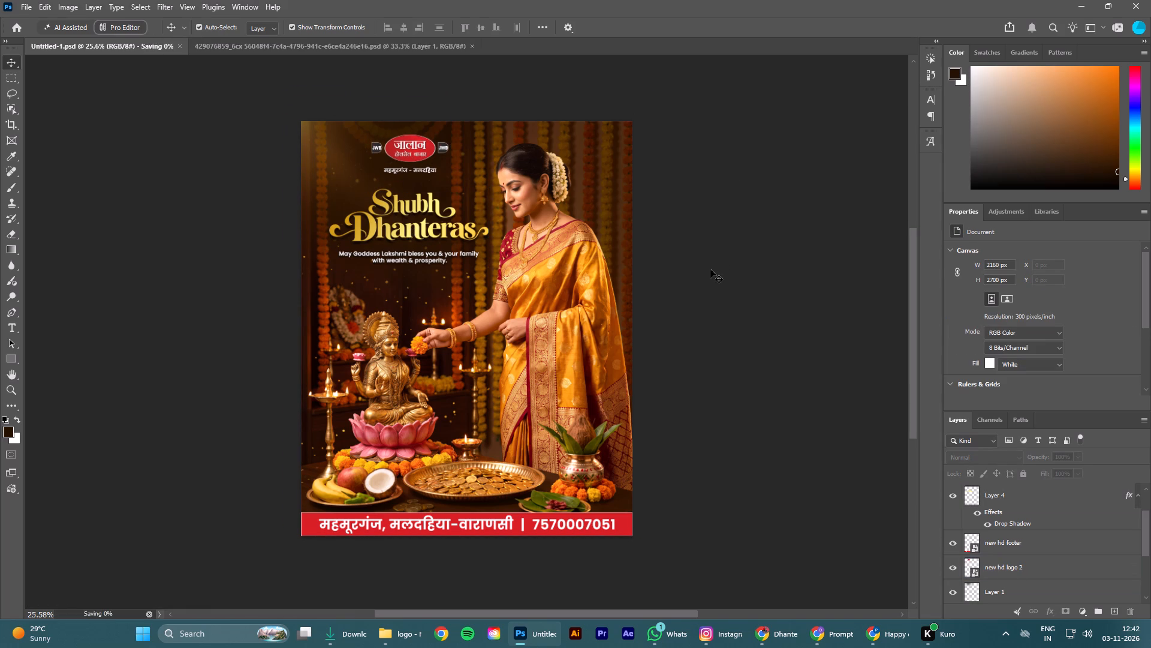
left_click(218, 226)
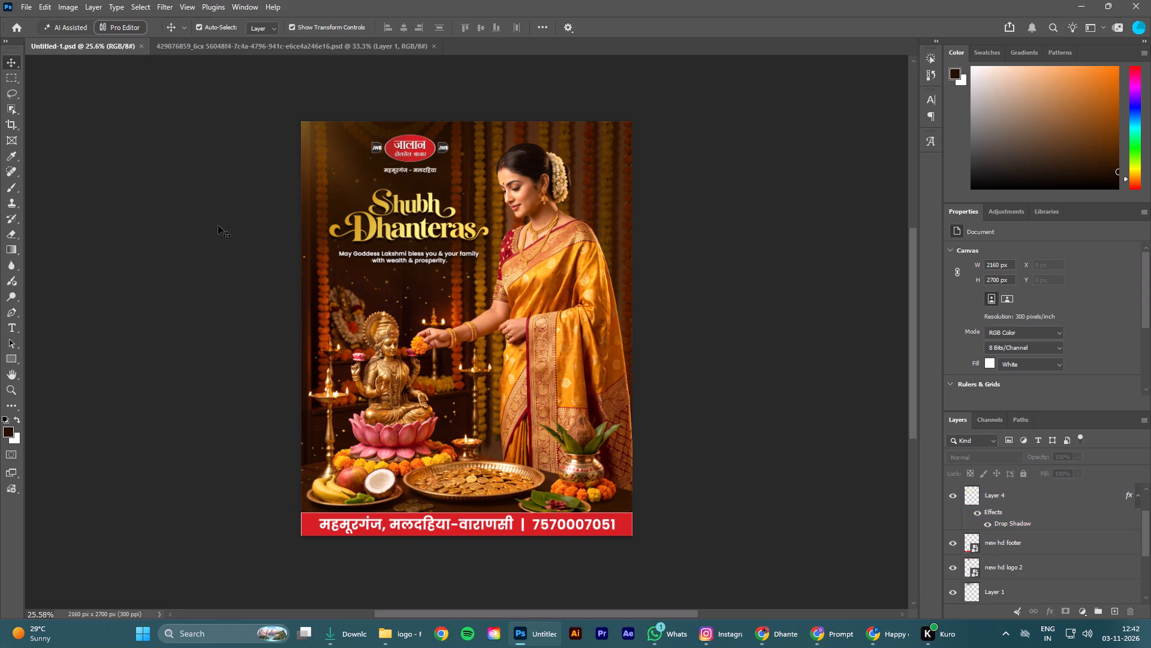
left_click(203, 224)
Export the poster as a 2160 × 2700 px JPG at quality 7, named Untitled-1.jpg, into the jalan > dhanteras folder on drive E.
left_click(26, 7)
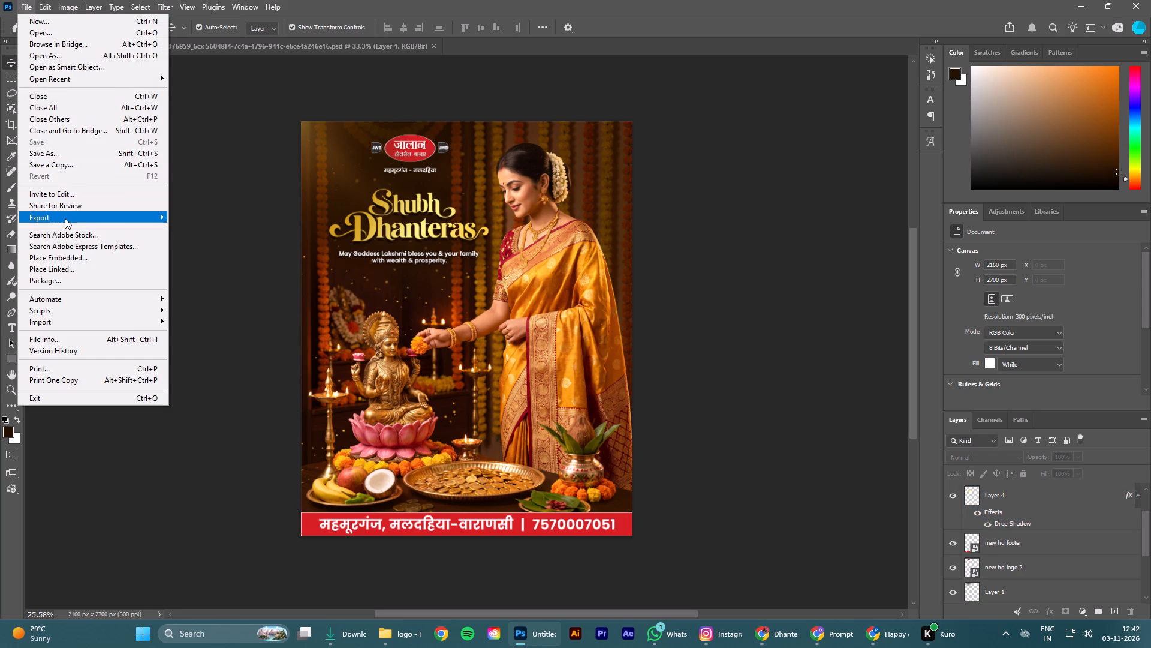
left_click(218, 227)
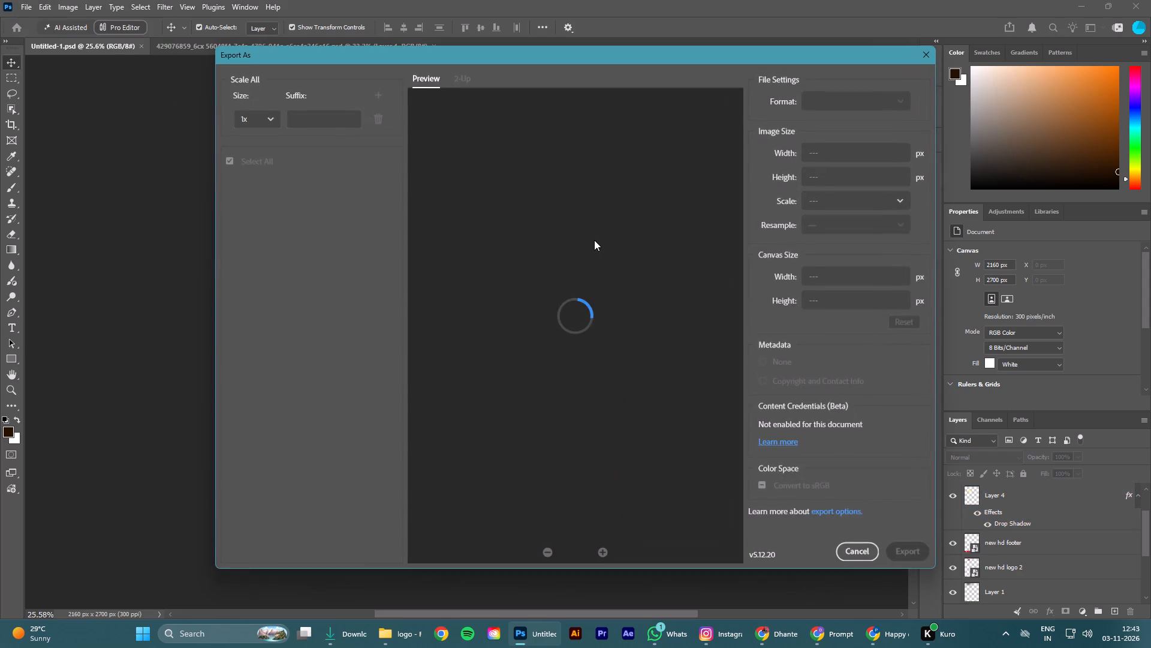
left_click_drag(885, 128, 974, 130)
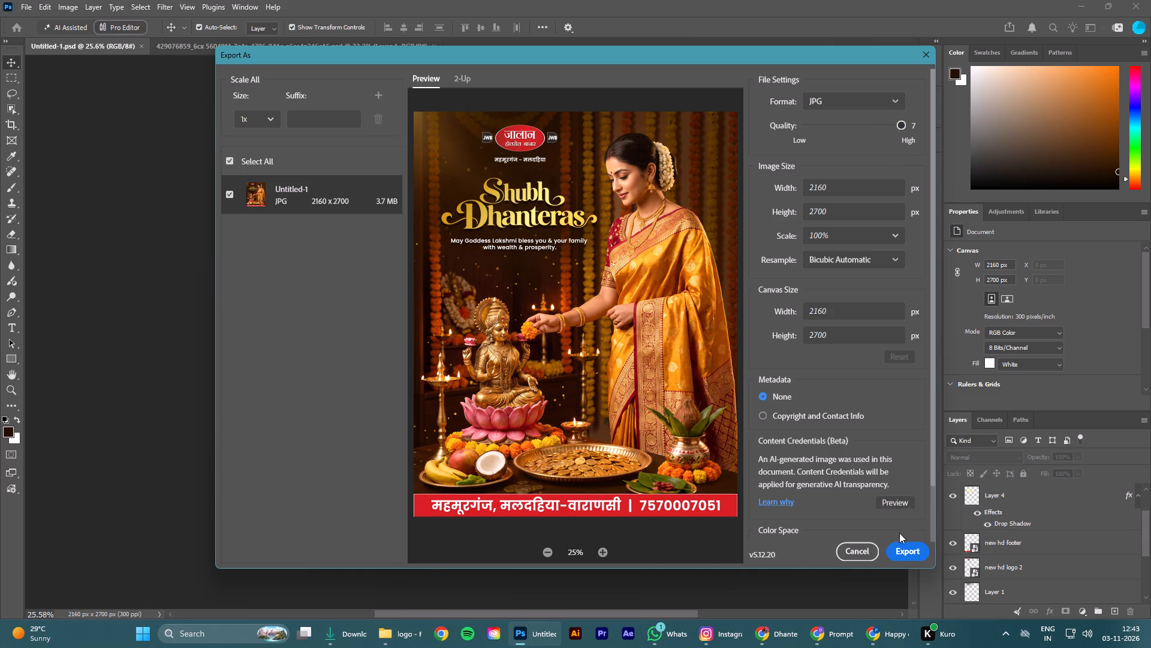
left_click(912, 555)
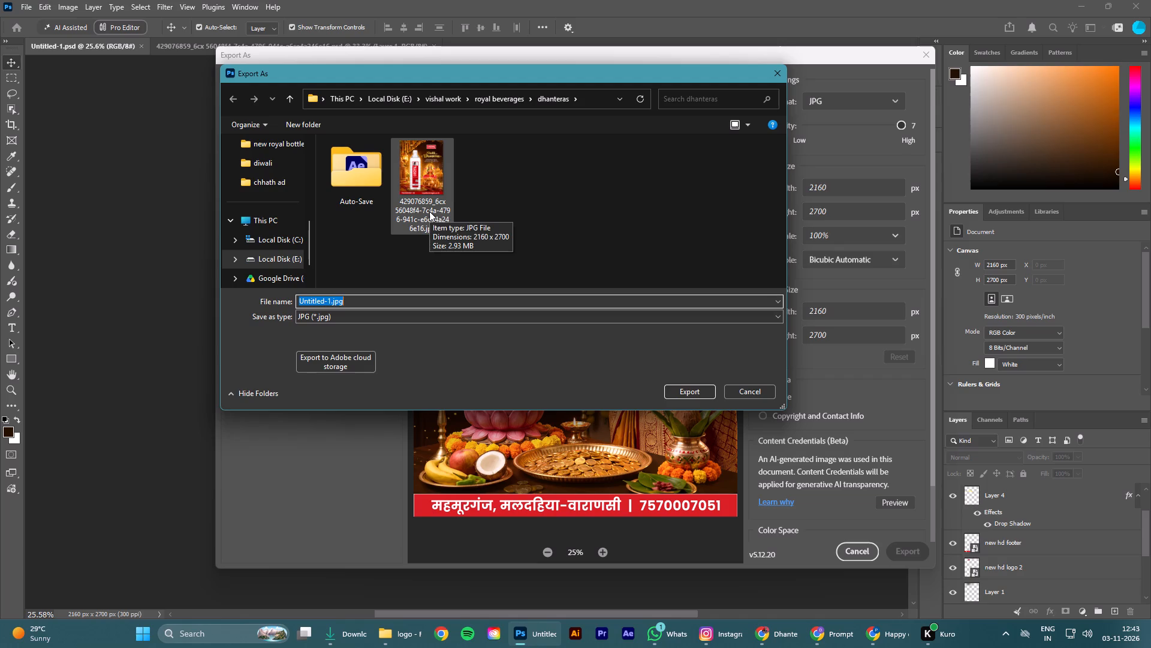
scroll(264, 227, "up", 14)
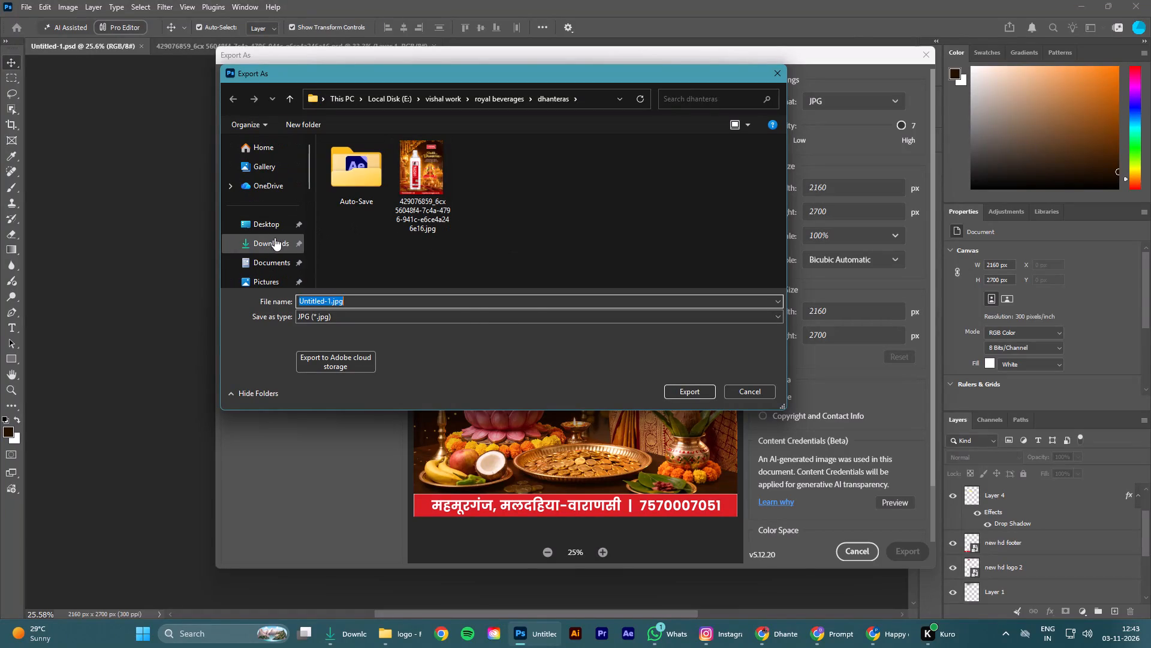
left_click(270, 218)
scroll(553, 247, "down", 19)
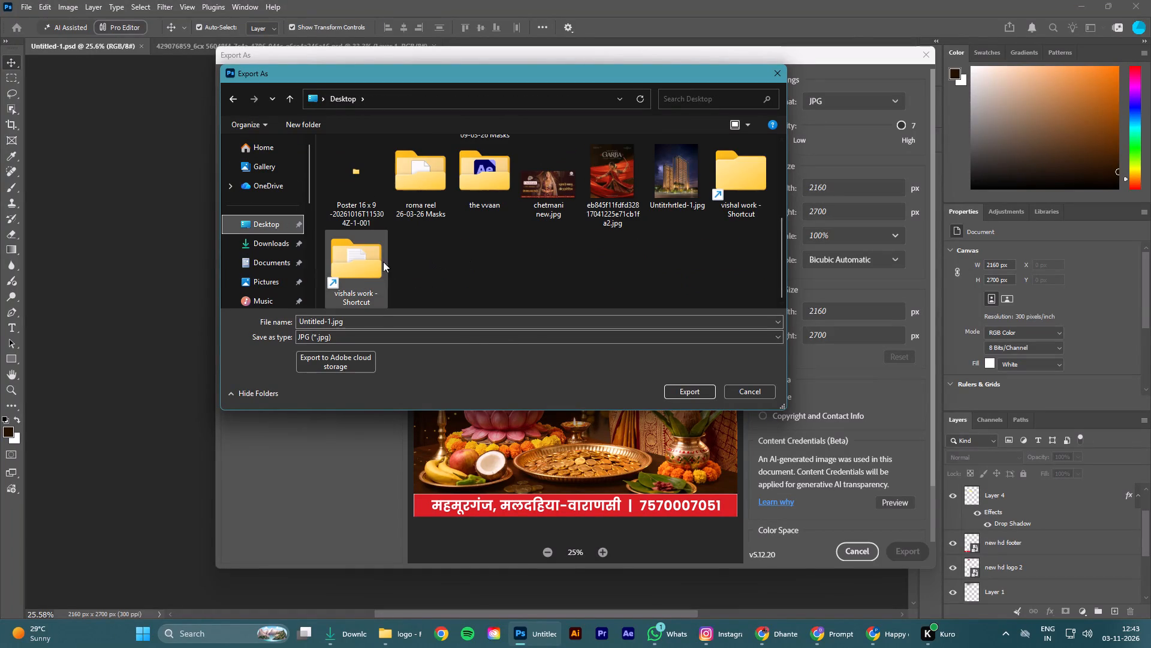
double_click(355, 271)
double_click(396, 214)
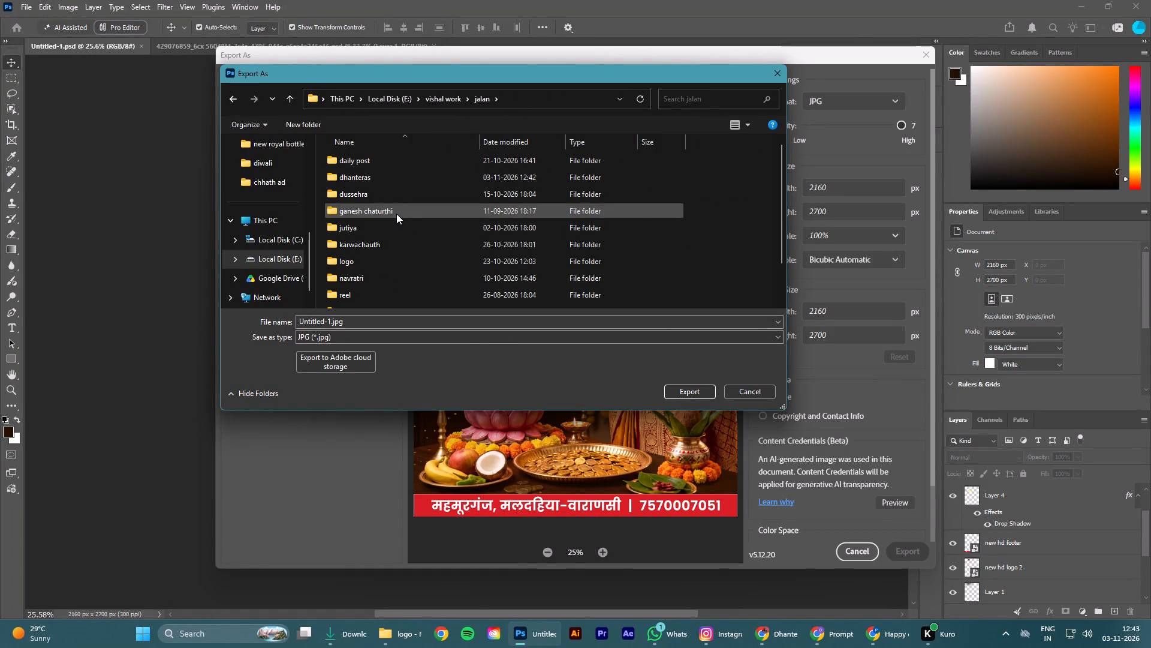
double_click(392, 177)
left_click(440, 226)
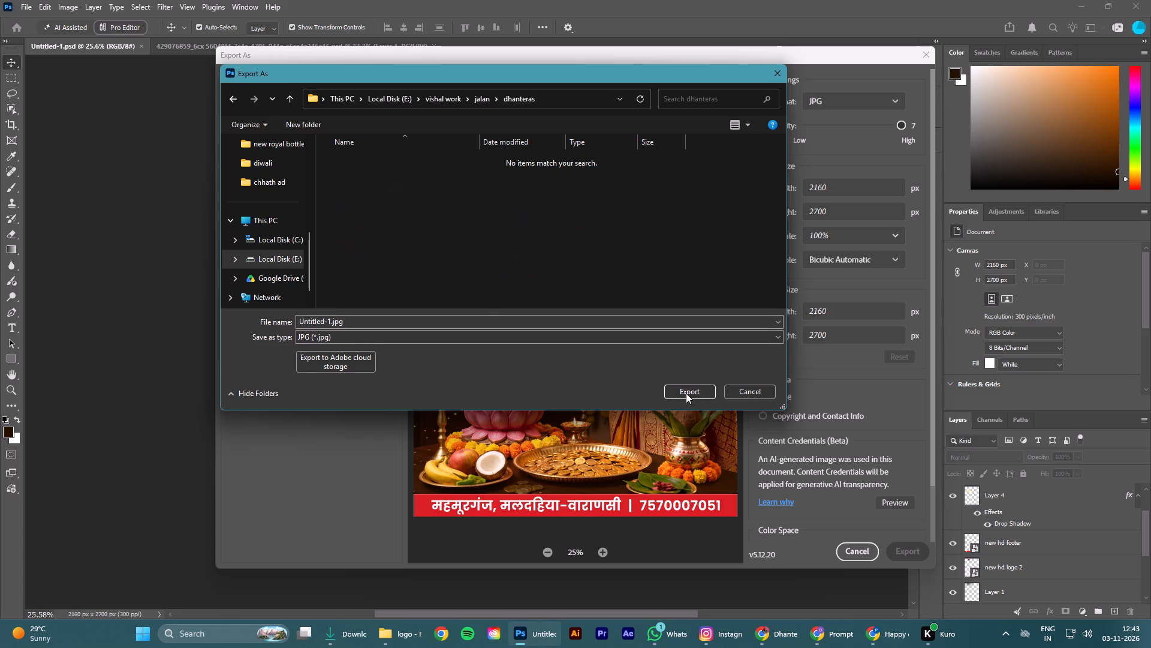
left_click(686, 391)
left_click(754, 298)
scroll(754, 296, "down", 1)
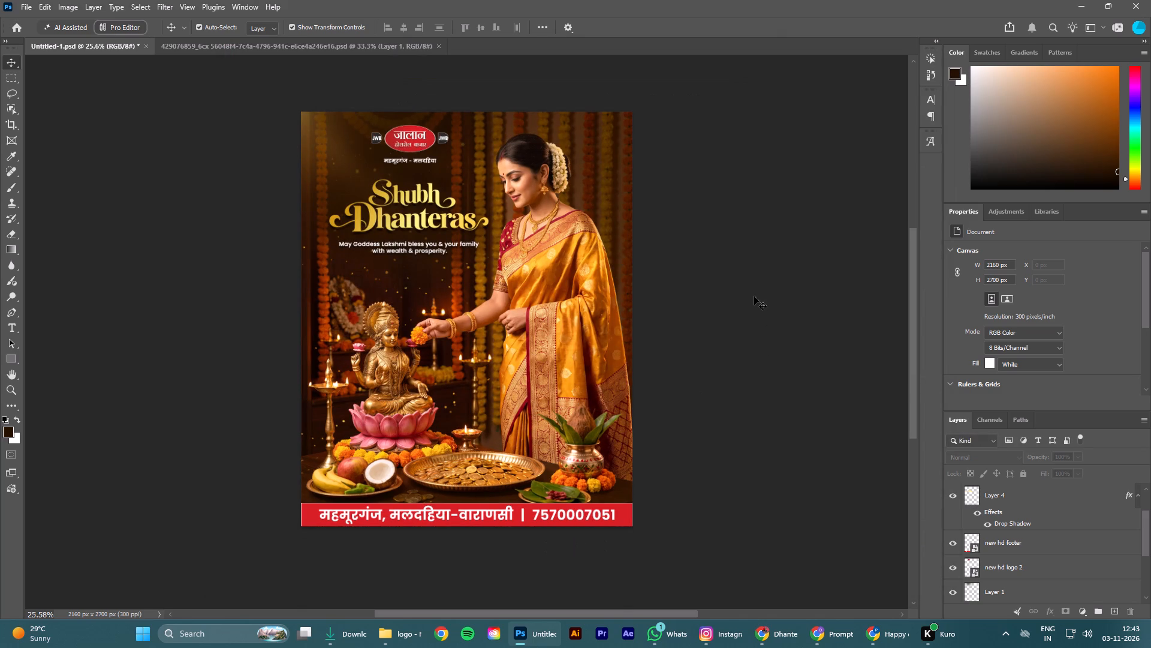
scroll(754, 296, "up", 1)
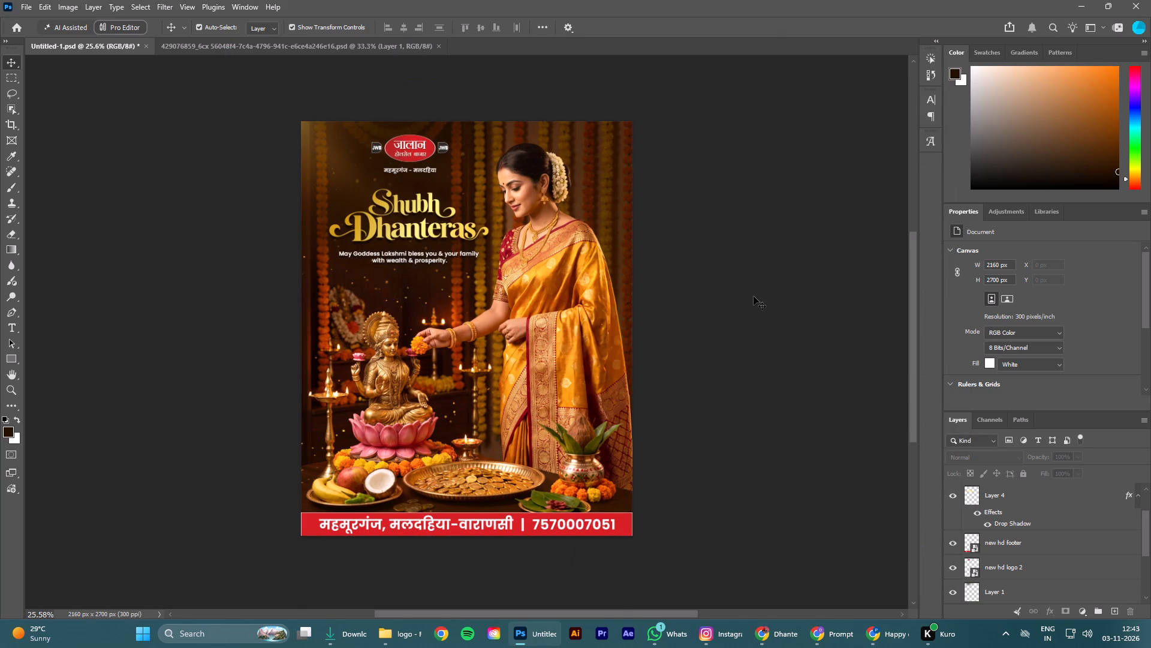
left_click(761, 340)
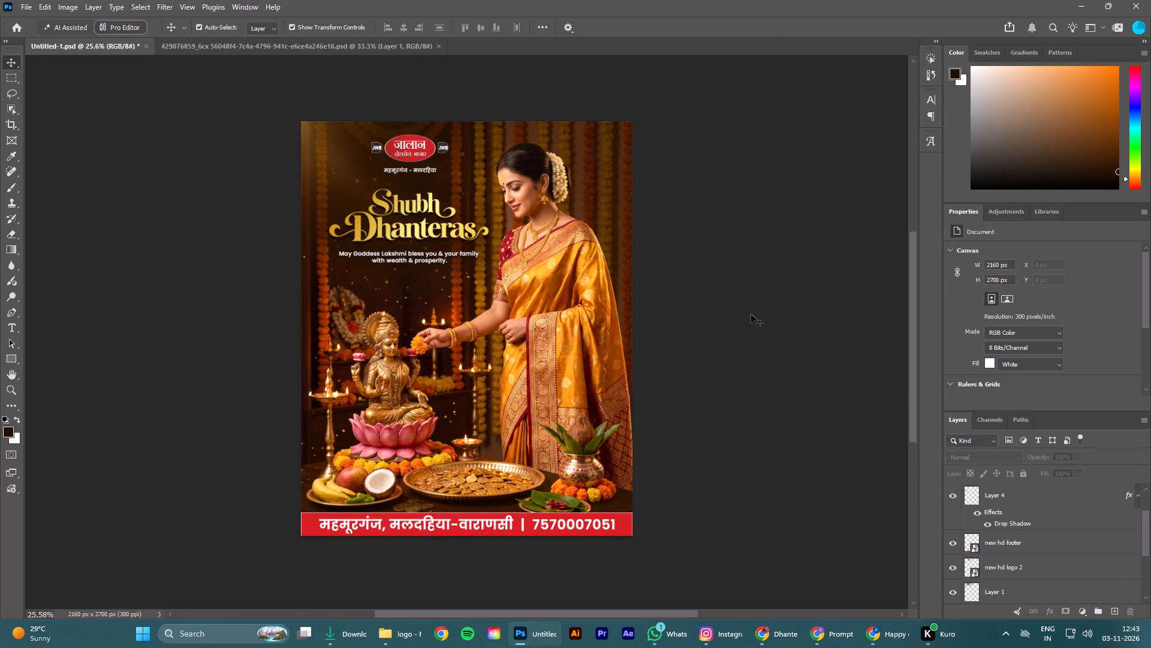
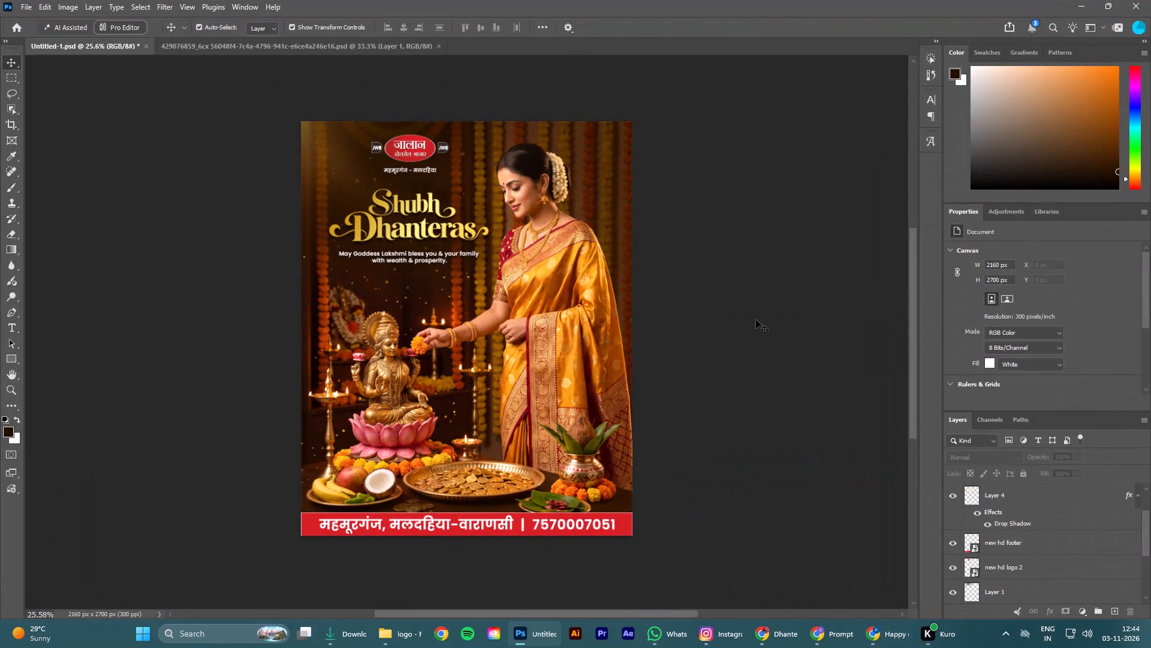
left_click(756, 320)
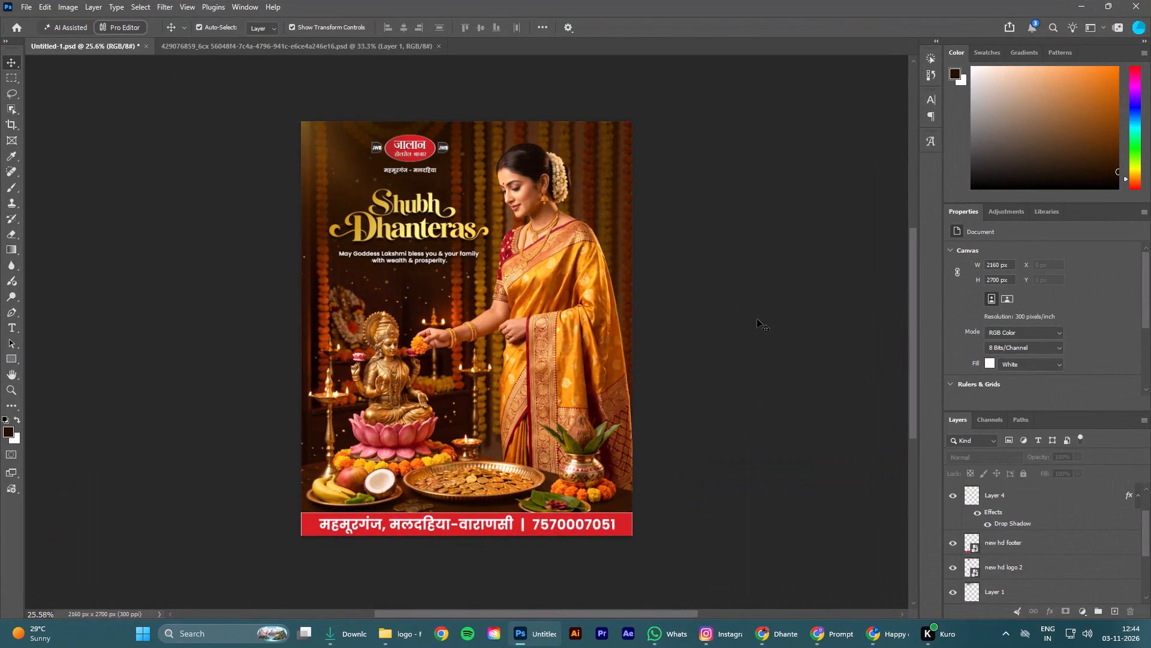
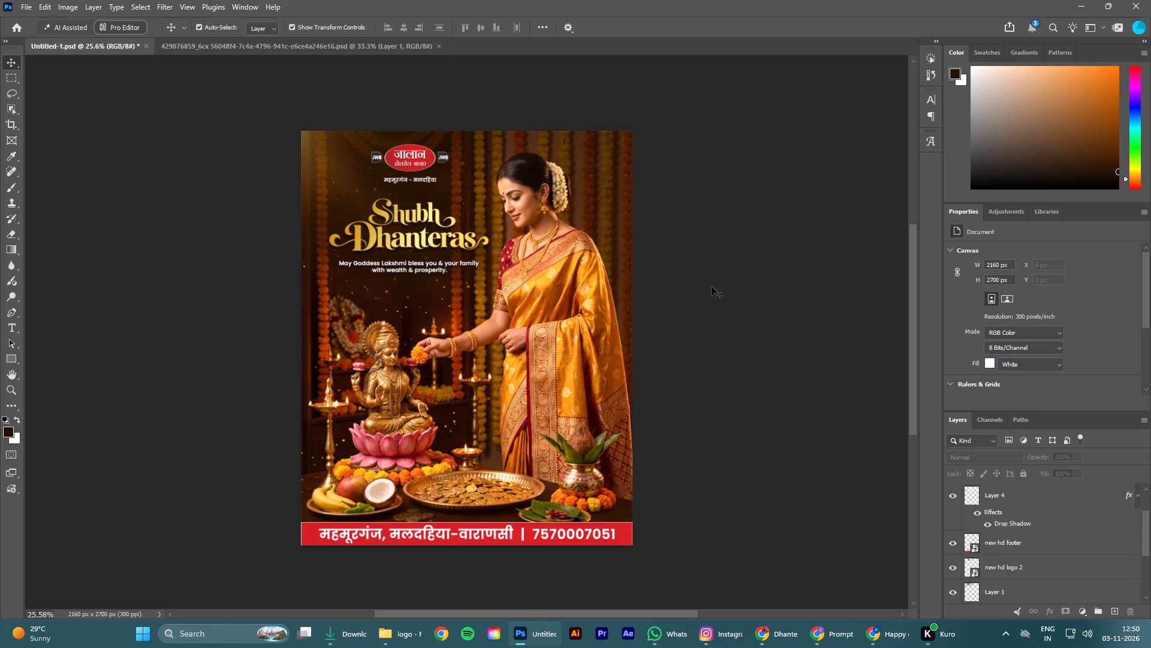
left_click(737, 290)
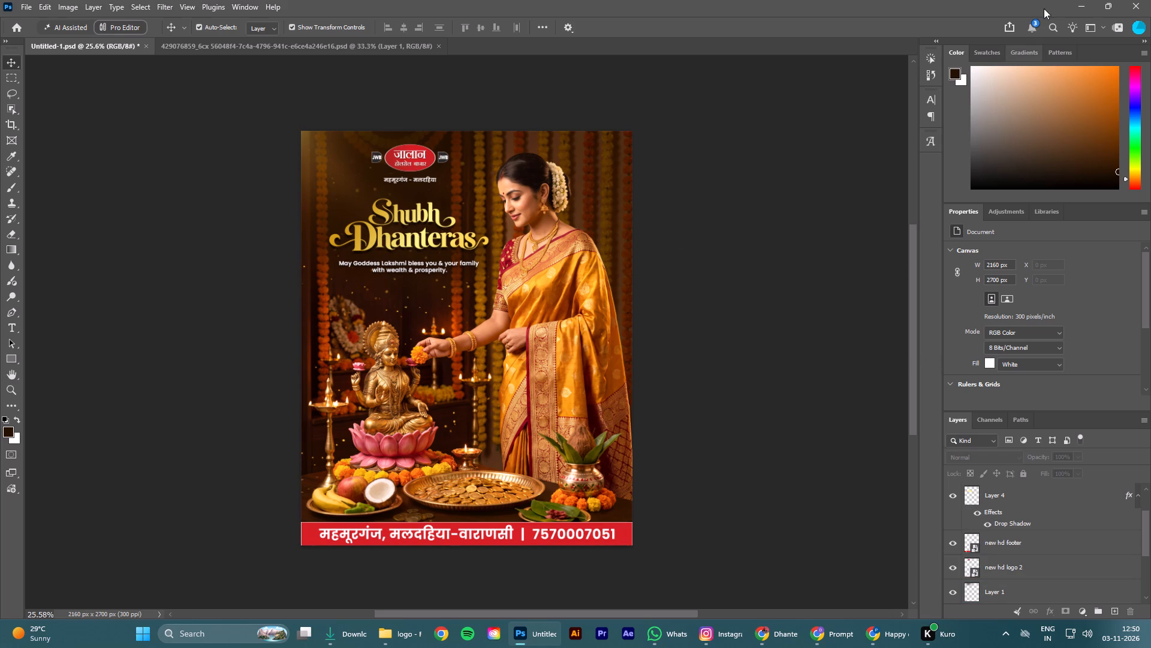